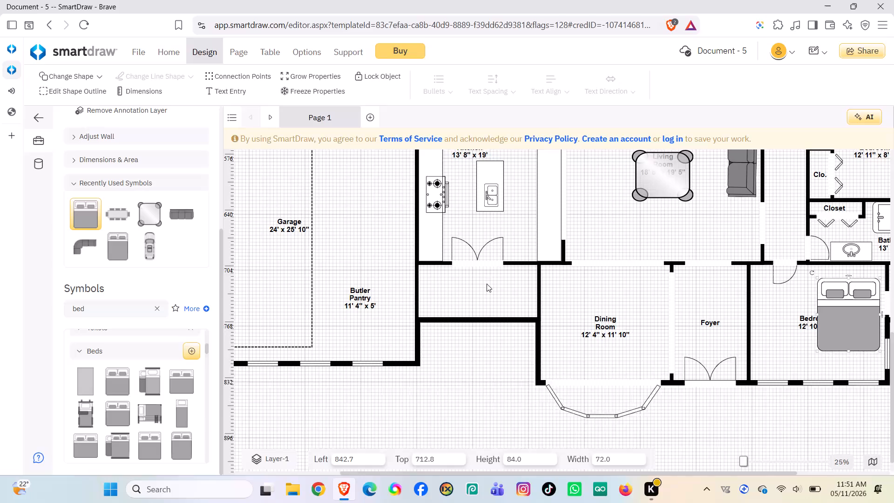
Fill the large double bed in the room beside the Master Bathroom with dark red.
scroll(487, 284, "up", 1)
scroll(487, 284, "right", 1)
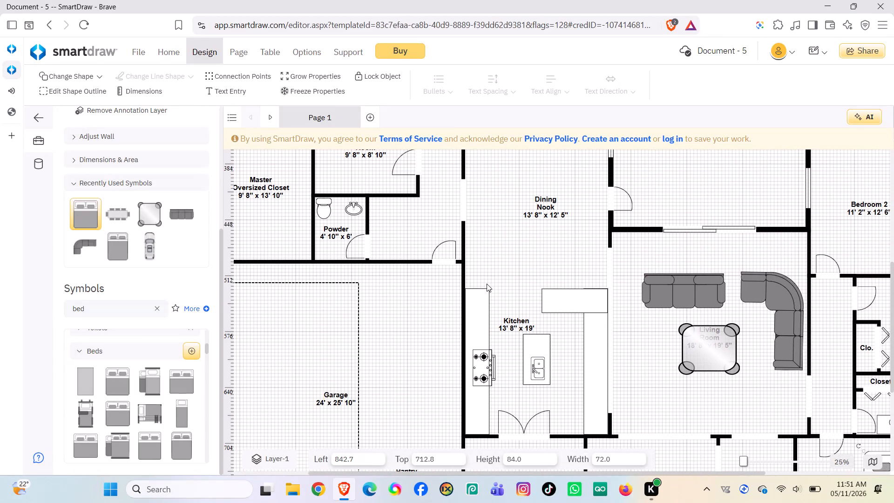
scroll(487, 284, "right", 1)
scroll(487, 284, "up", 3)
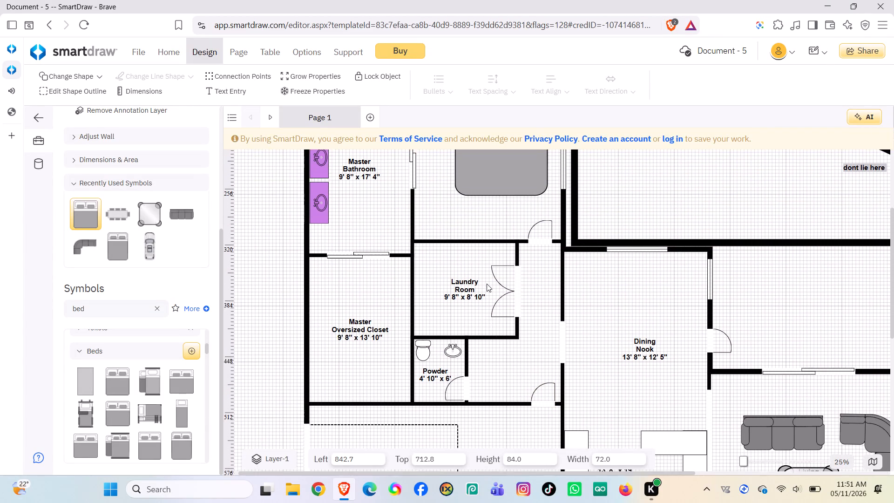
scroll(487, 284, "up", 3)
left_click(491, 262)
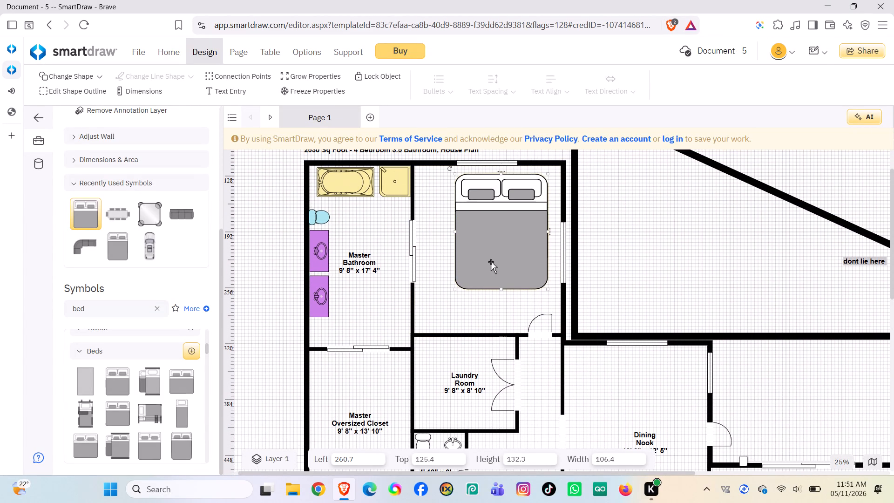
double_click(491, 262)
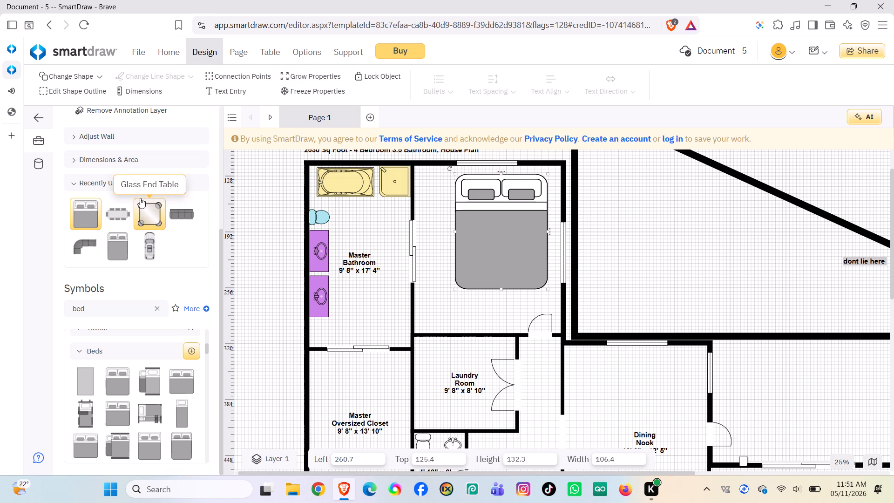
scroll(115, 148, "up", 5)
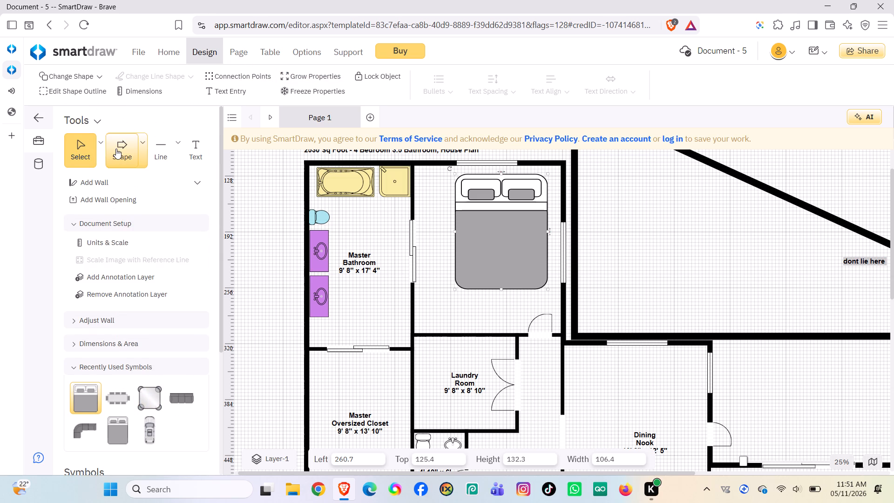
scroll(116, 149, "up", 1)
left_click(102, 183)
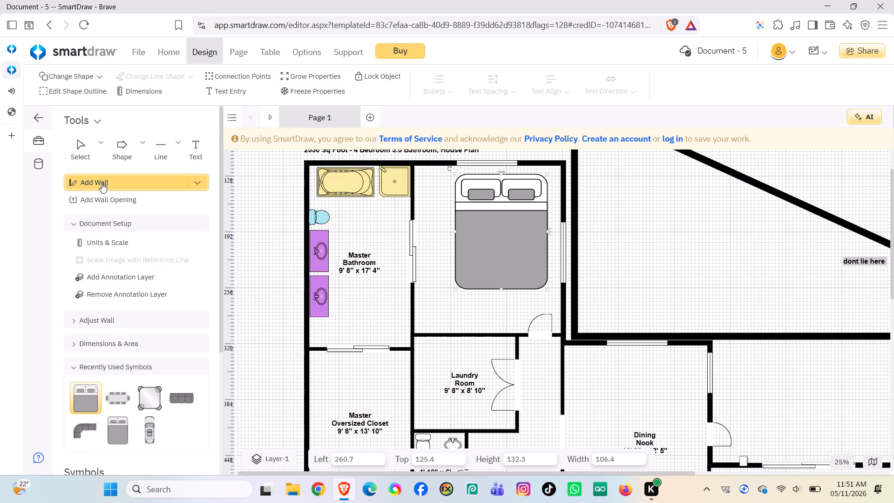
left_click(86, 154)
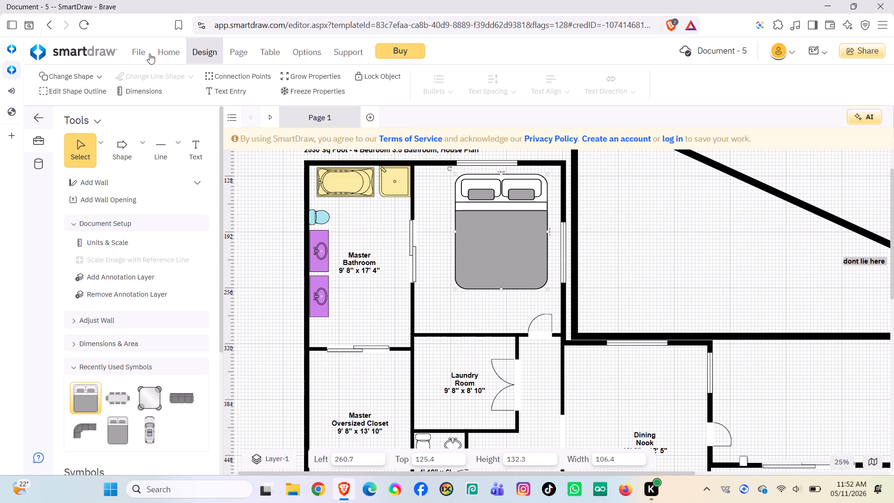
left_click(164, 52)
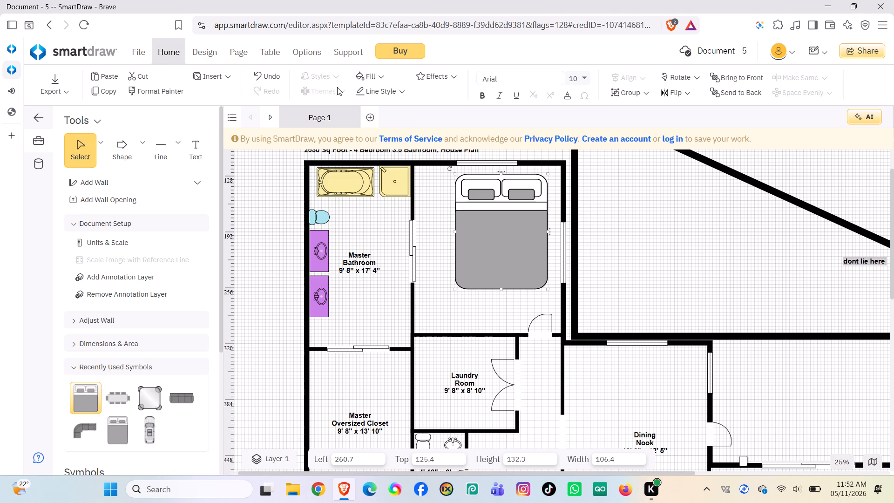
left_click(524, 219)
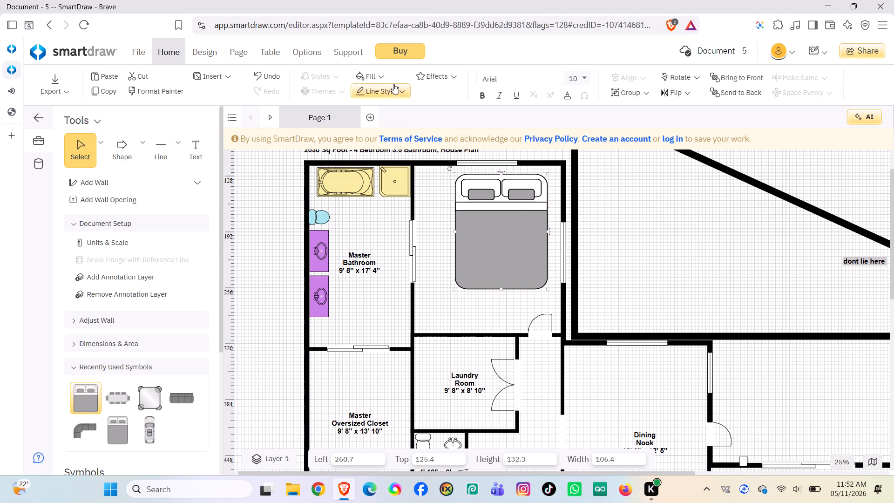
left_click(381, 76)
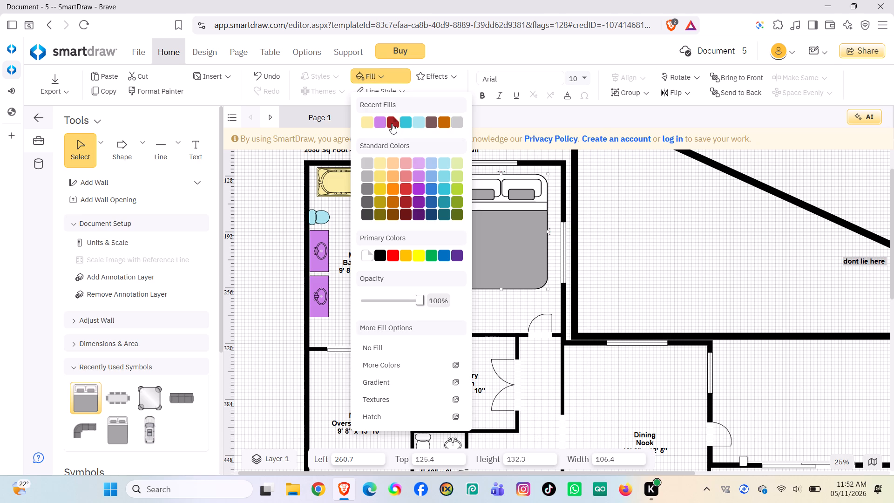
left_click(390, 122)
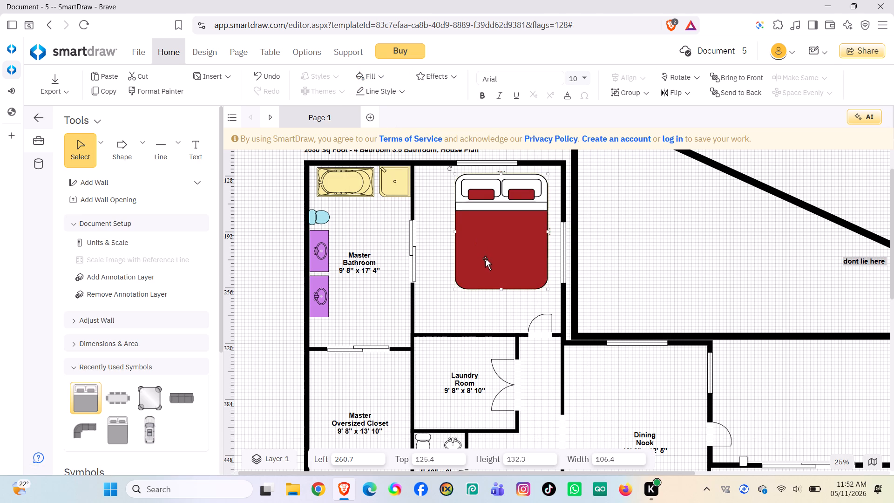
Fill the straight three-seat sofa in the Living Room, trying light yellow first and settling on dark purple.
scroll(486, 259, "down", 5)
scroll(486, 259, "up", 1)
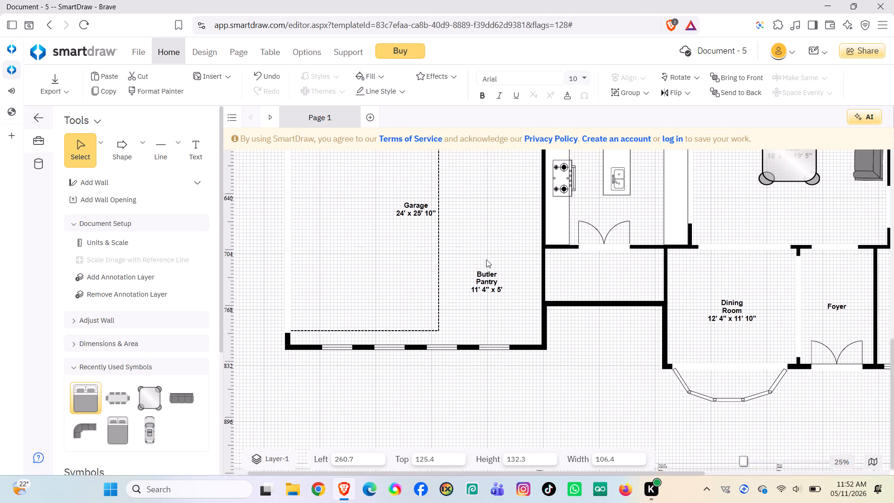
scroll(486, 259, "up", 2)
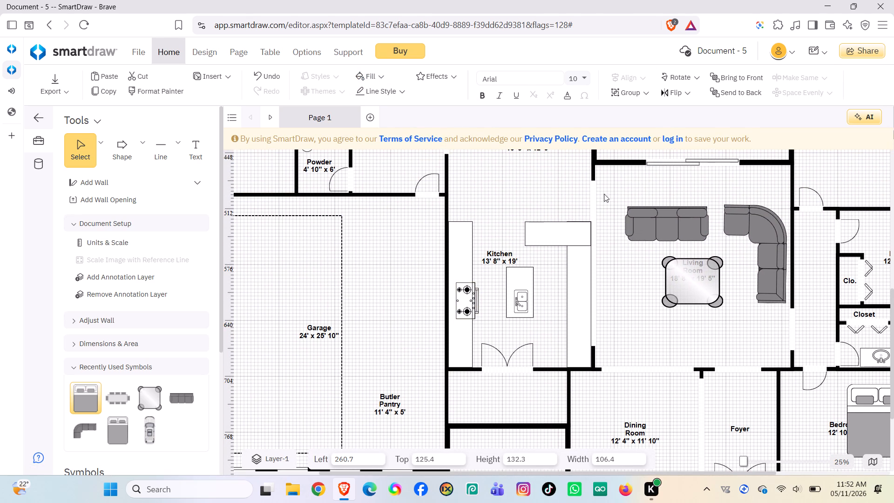
left_click(668, 225)
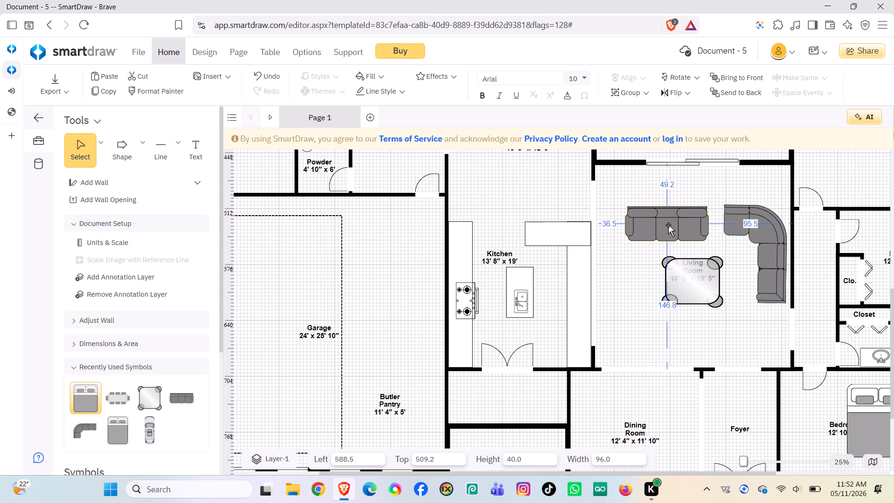
left_click(371, 73)
left_click(380, 119)
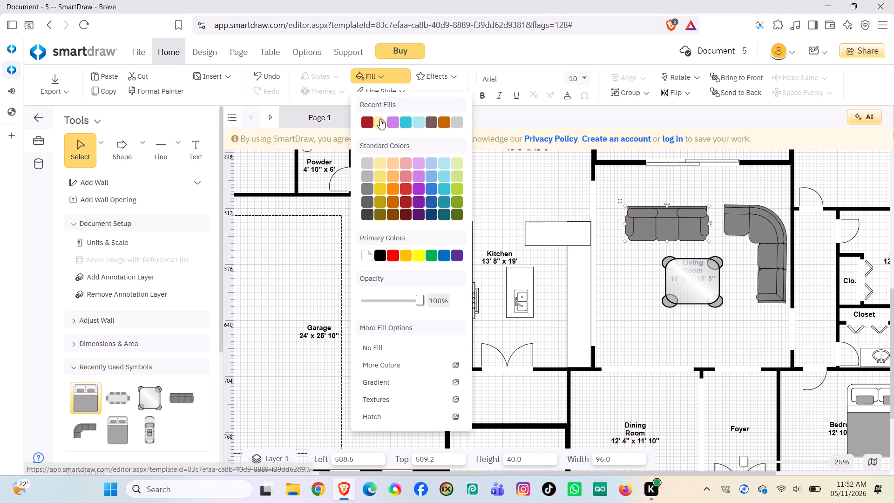
left_click(381, 82)
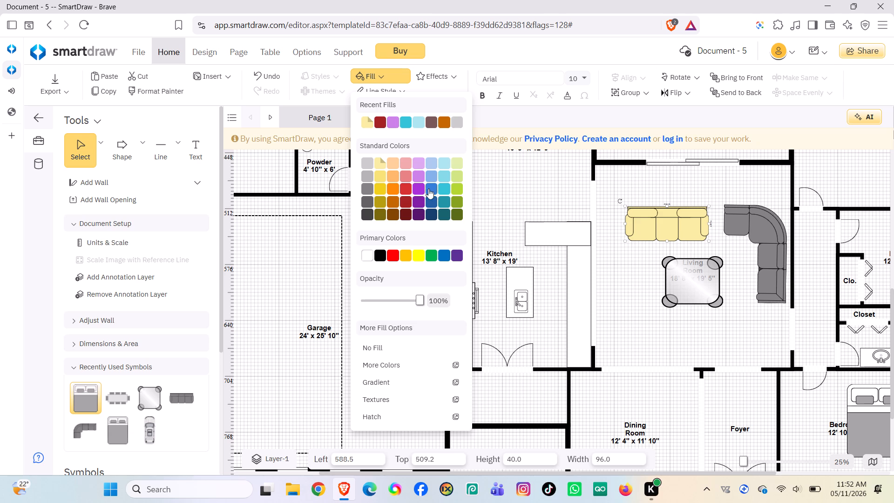
left_click(418, 196)
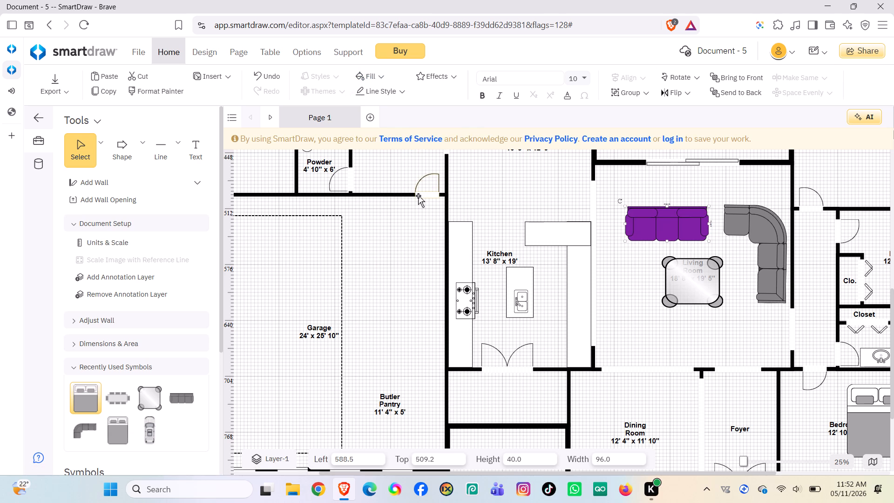
Fill the curved corner sofa in the Living Room with light purple.
scroll(450, 204, "up", 3)
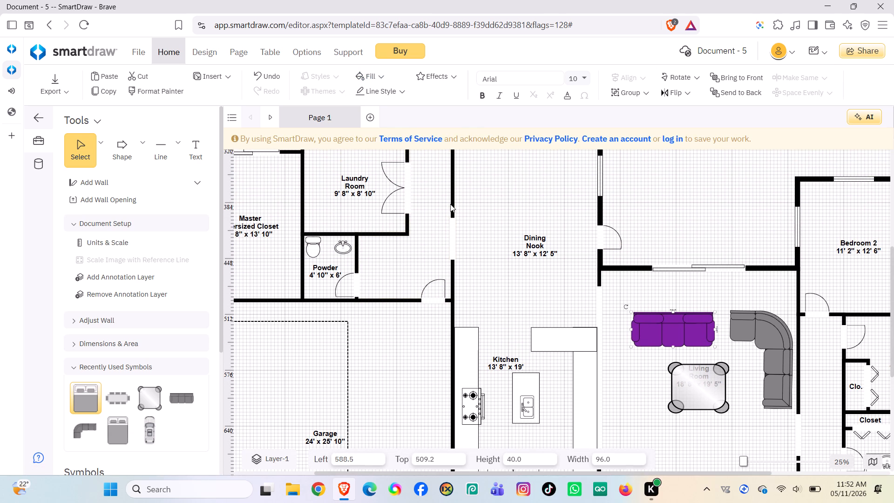
left_click(772, 356)
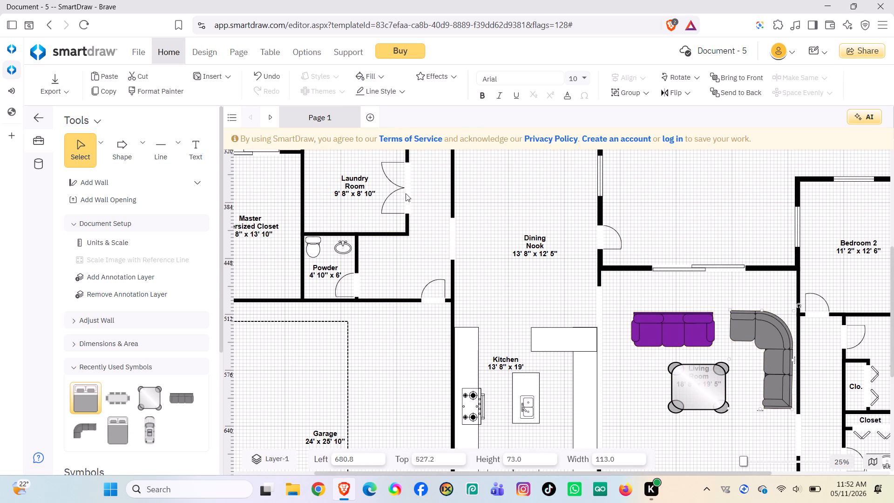
left_click(378, 80)
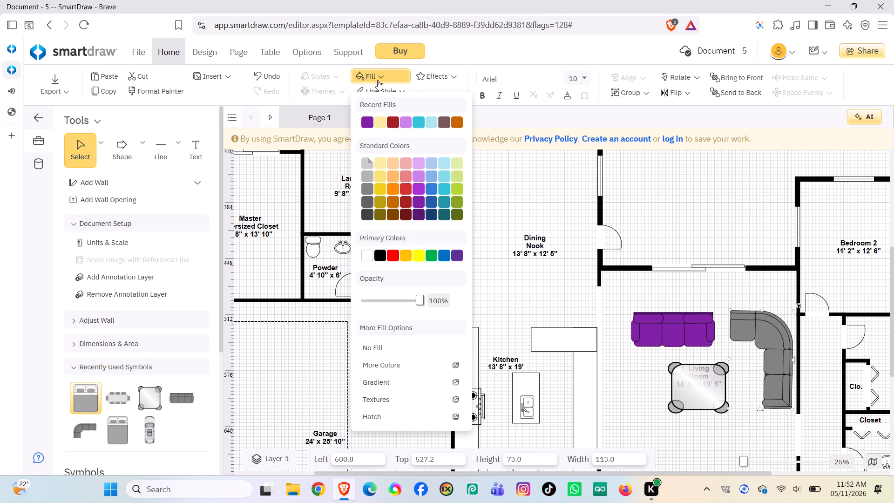
left_click(415, 171)
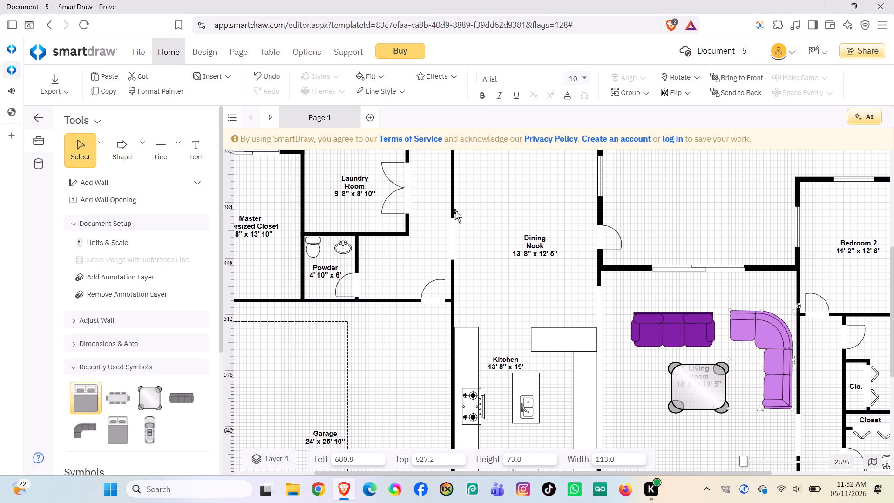
Fill the double bed in the bedroom next to the Foyer with dark red.
scroll(459, 218, "down", 2)
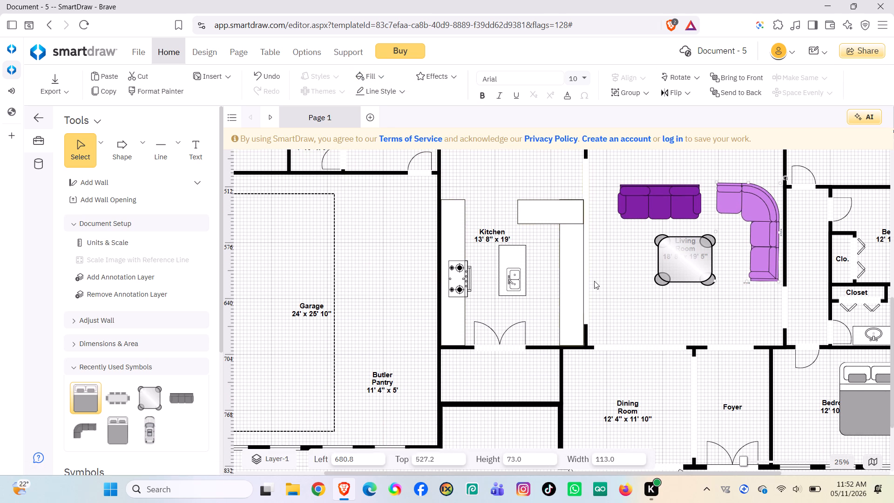
scroll(594, 281, "left", 1)
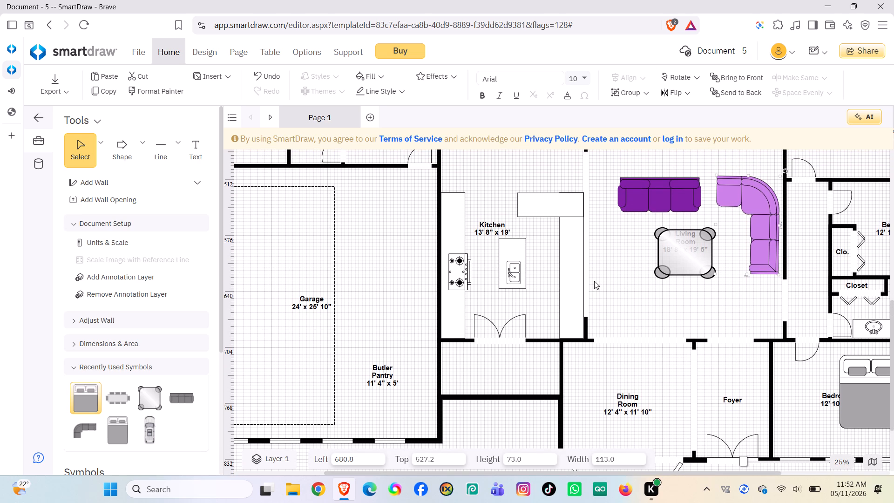
left_click(864, 402)
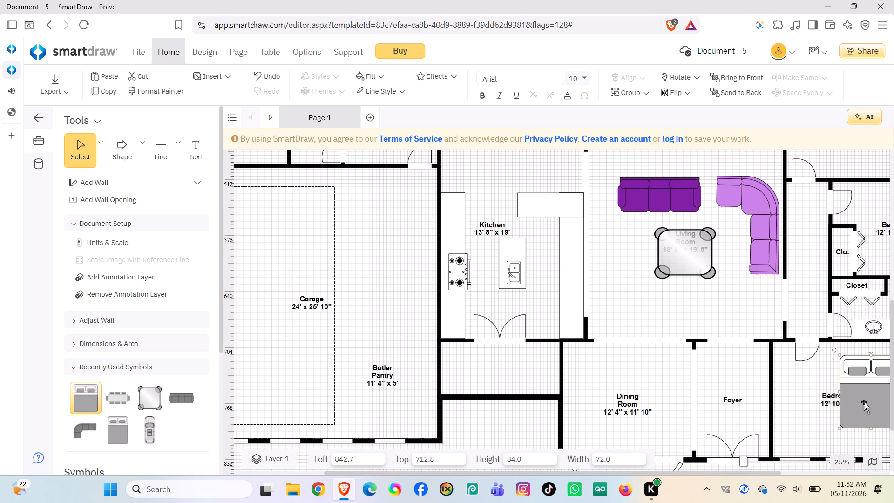
left_click(378, 81)
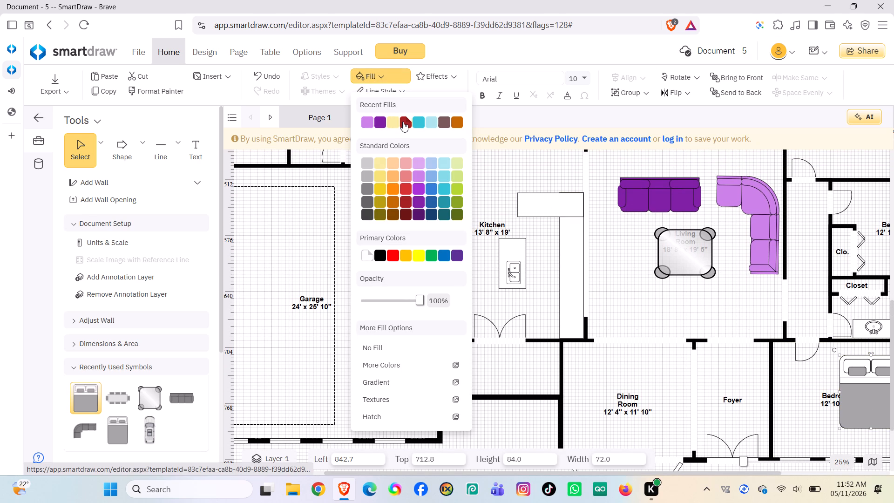
left_click(403, 122)
Fill the toilet in the Powder room with light blue.
scroll(476, 310, "down", 1)
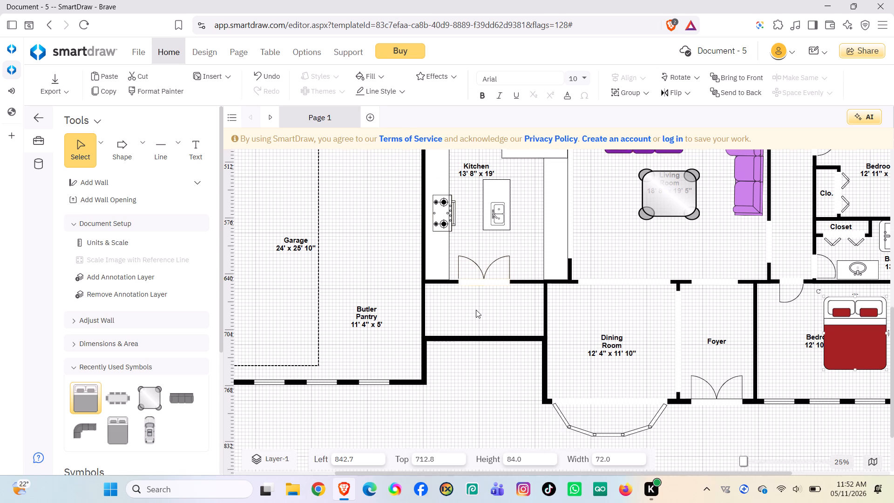
scroll(476, 310, "down", 2)
scroll(476, 310, "up", 2)
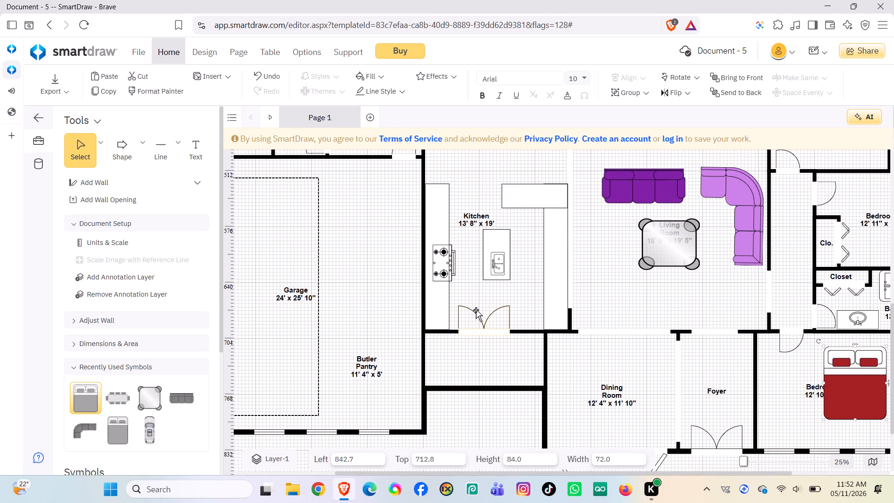
scroll(476, 310, "right", 3)
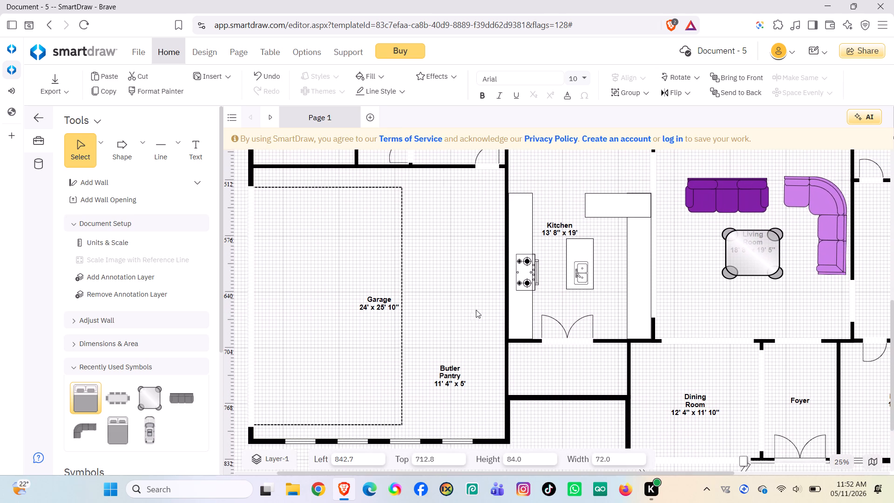
scroll(476, 310, "right", 2)
scroll(476, 310, "up", 4)
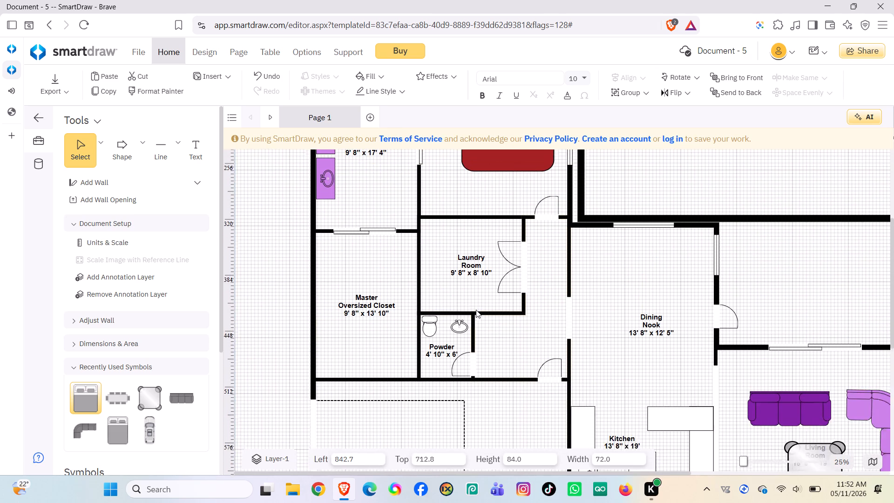
scroll(476, 310, "up", 2)
scroll(476, 310, "left", 1)
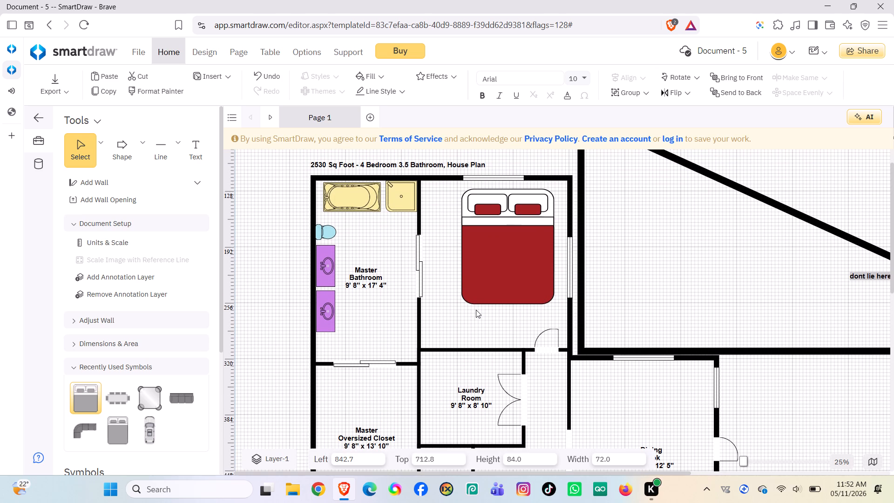
scroll(476, 310, "left", 1)
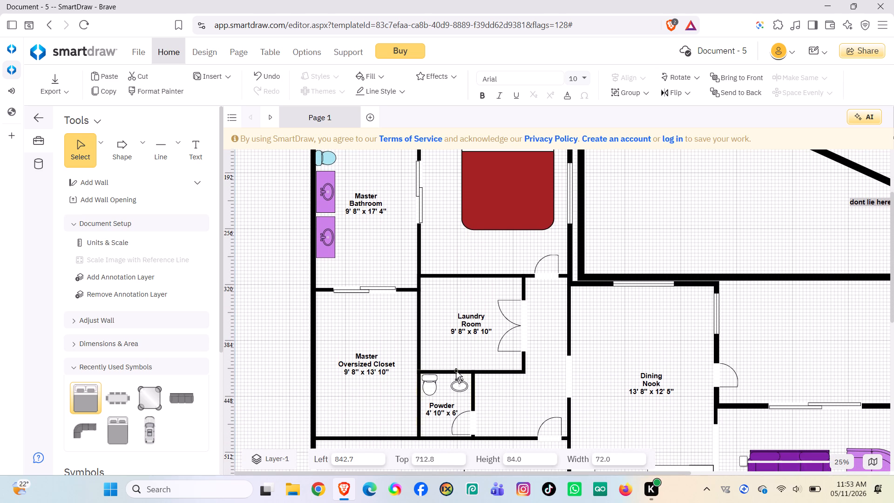
left_click(431, 385)
left_click(377, 79)
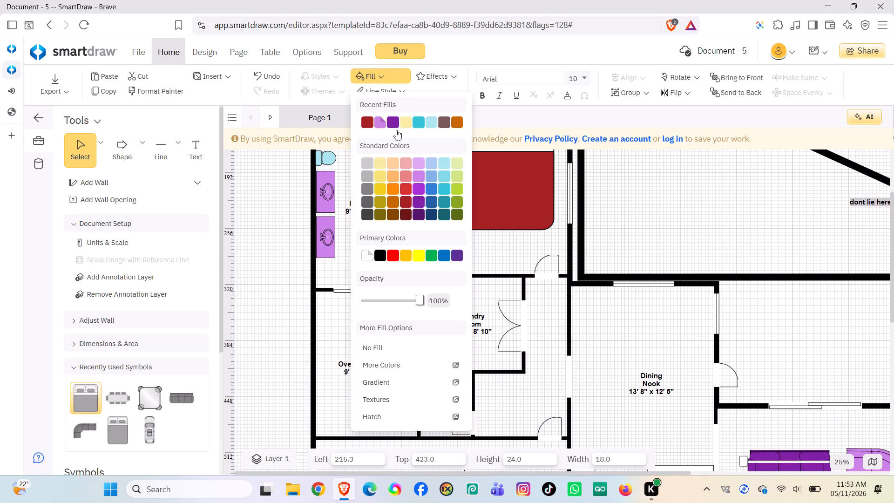
left_click(429, 122)
Fill the sink in the Powder room with light purple.
scroll(440, 284, "left", 1)
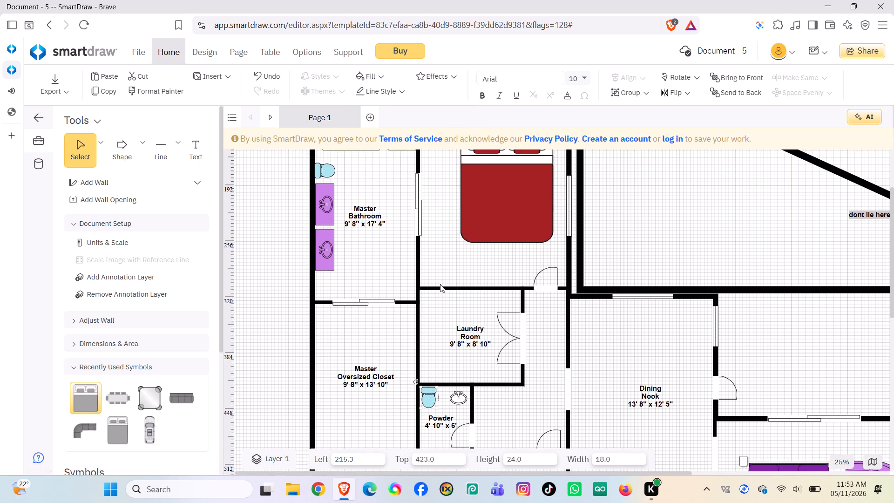
scroll(440, 284, "left", 1)
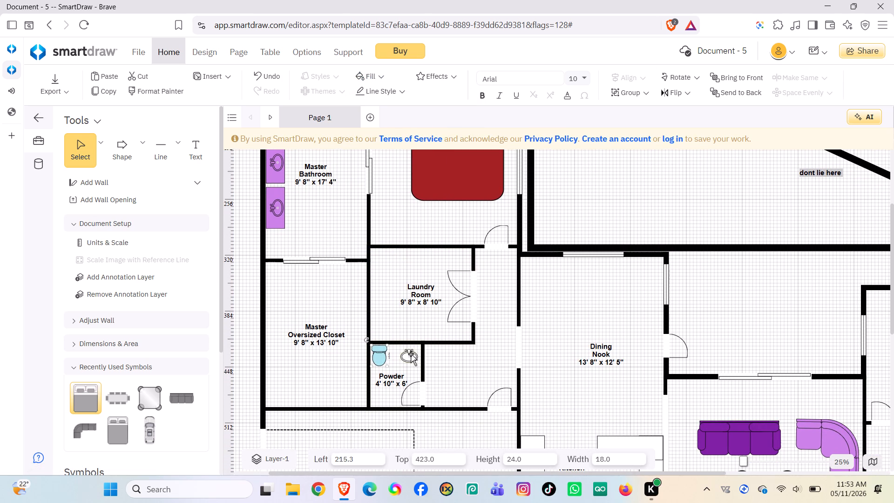
left_click(409, 355)
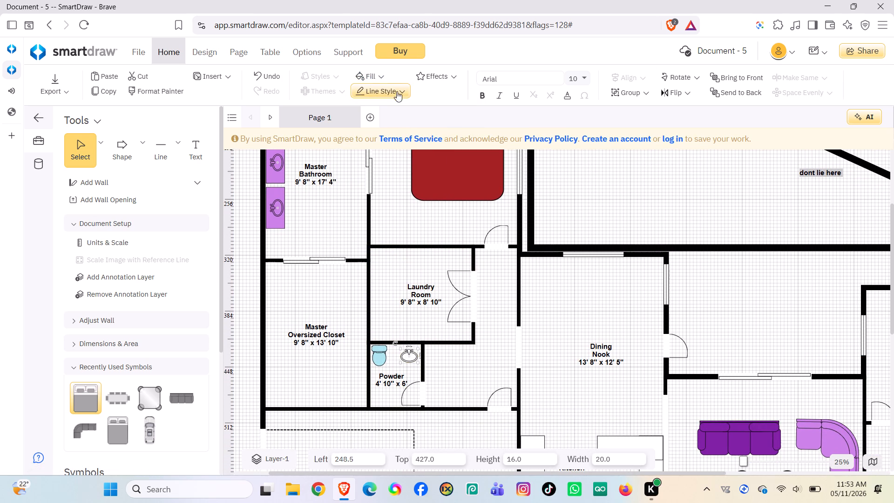
left_click(380, 79)
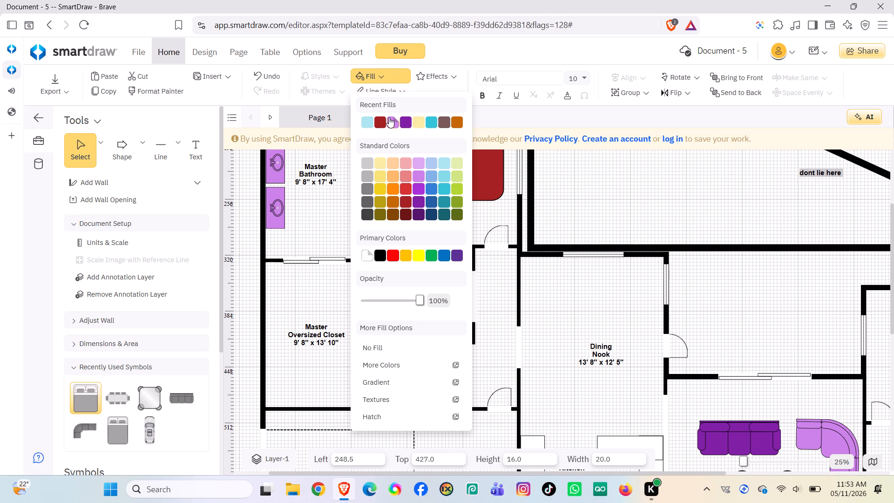
left_click(391, 118)
Fill the toilet in the bathroom beside Bedroom 2 with light blue.
scroll(460, 289, "left", 1)
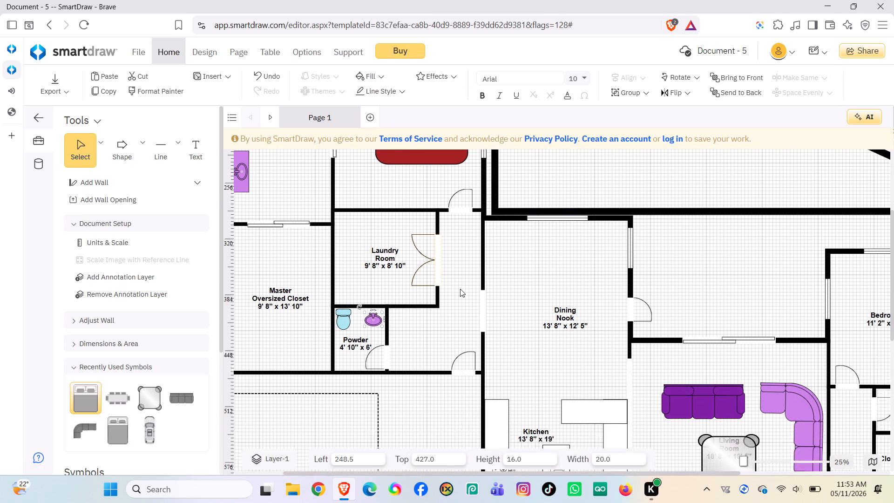
scroll(460, 289, "left", 3)
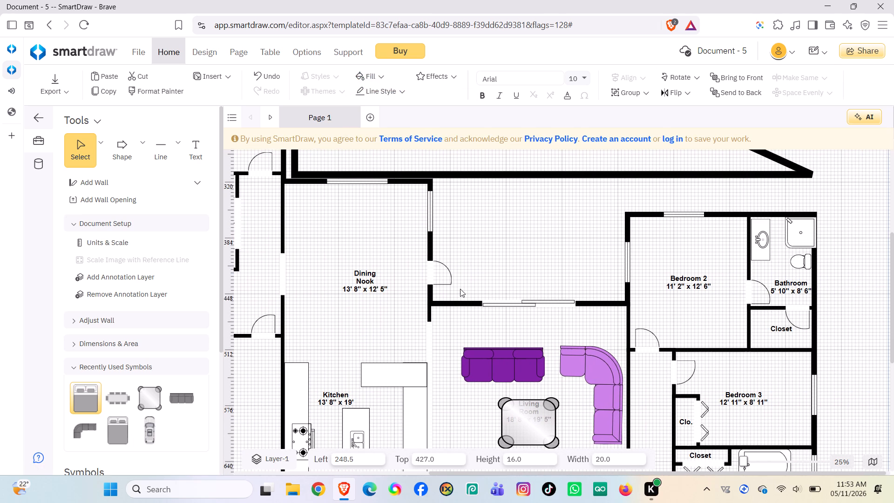
scroll(460, 289, "left", 1)
scroll(460, 289, "up", 2)
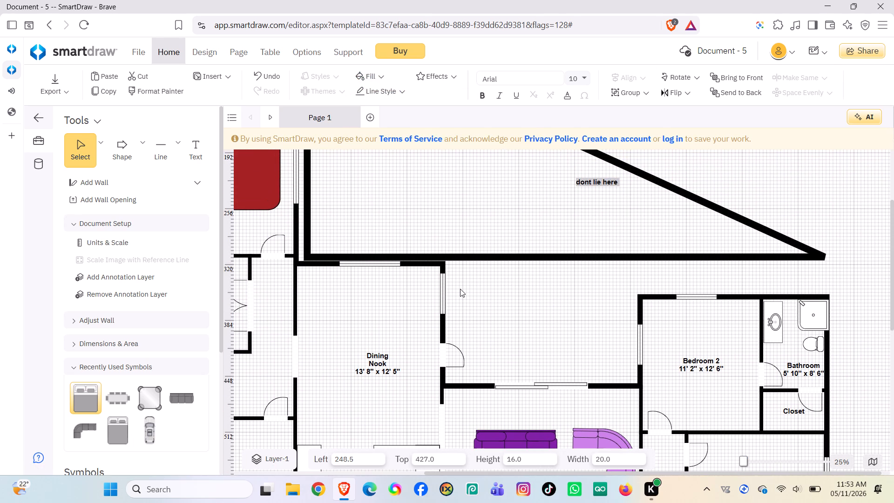
scroll(460, 289, "left", 2)
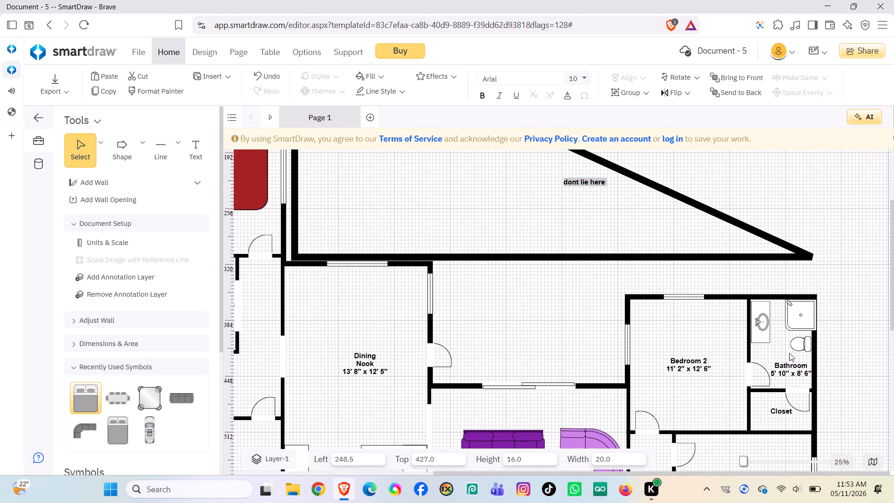
left_click(799, 348)
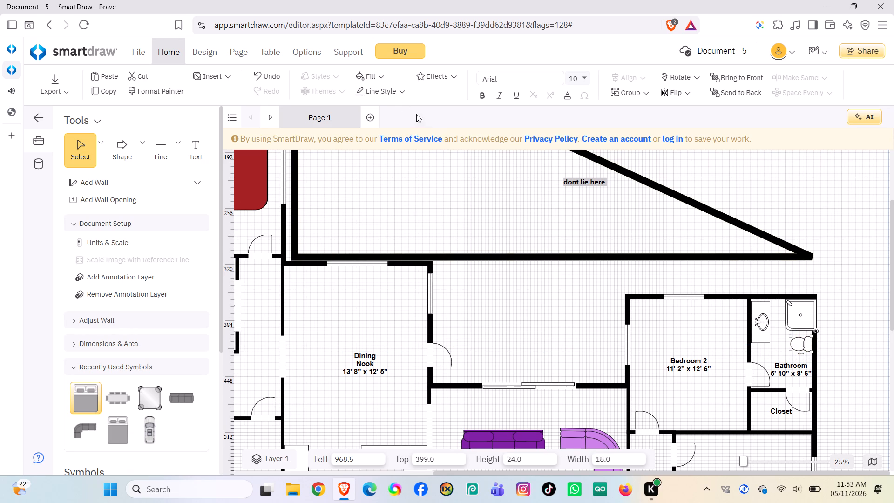
left_click(379, 76)
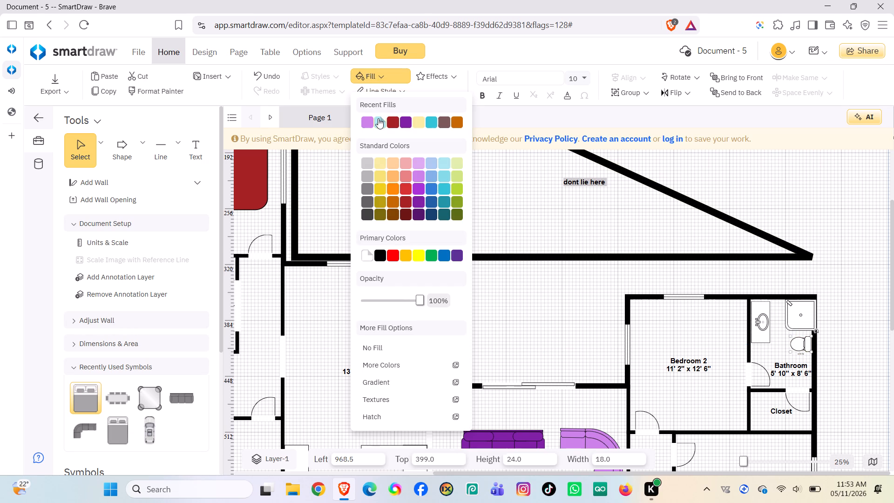
left_click(378, 118)
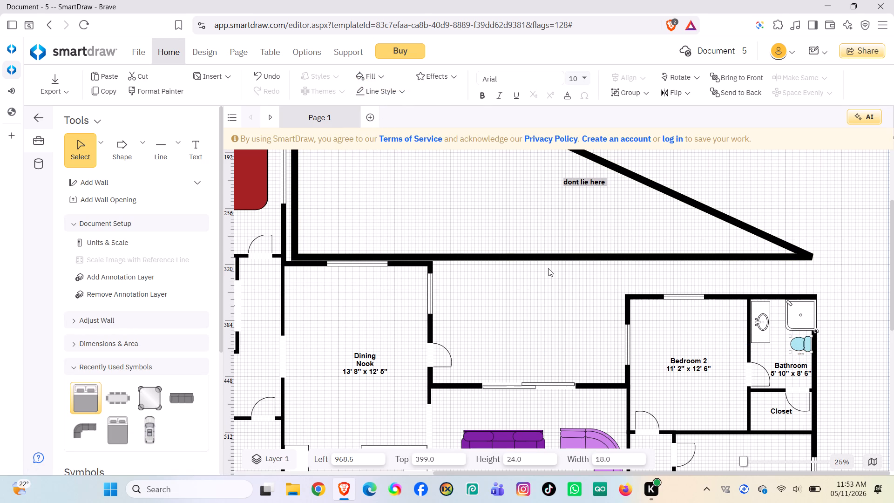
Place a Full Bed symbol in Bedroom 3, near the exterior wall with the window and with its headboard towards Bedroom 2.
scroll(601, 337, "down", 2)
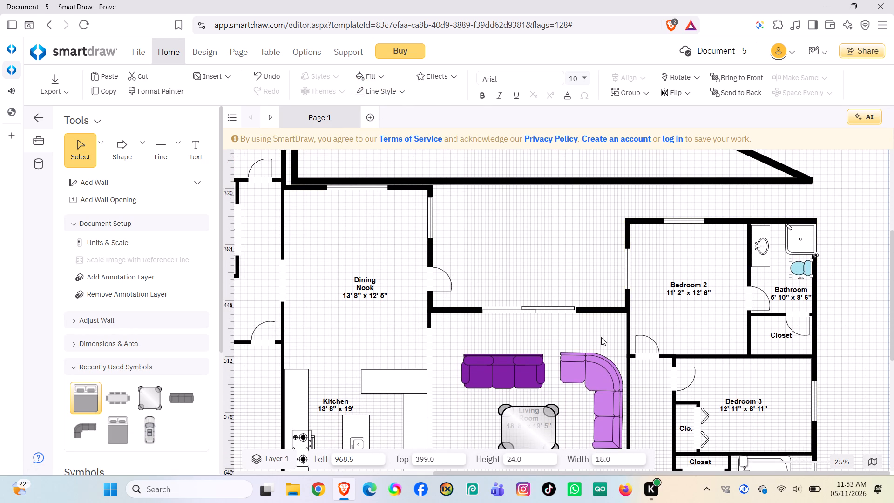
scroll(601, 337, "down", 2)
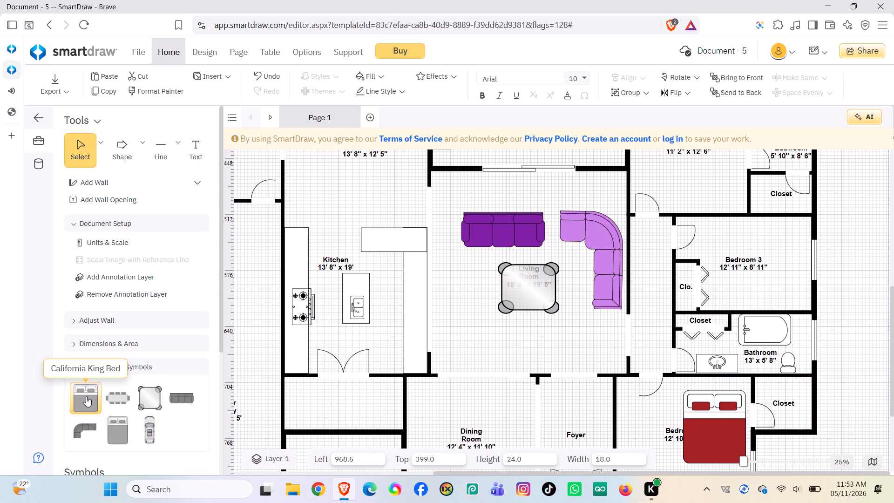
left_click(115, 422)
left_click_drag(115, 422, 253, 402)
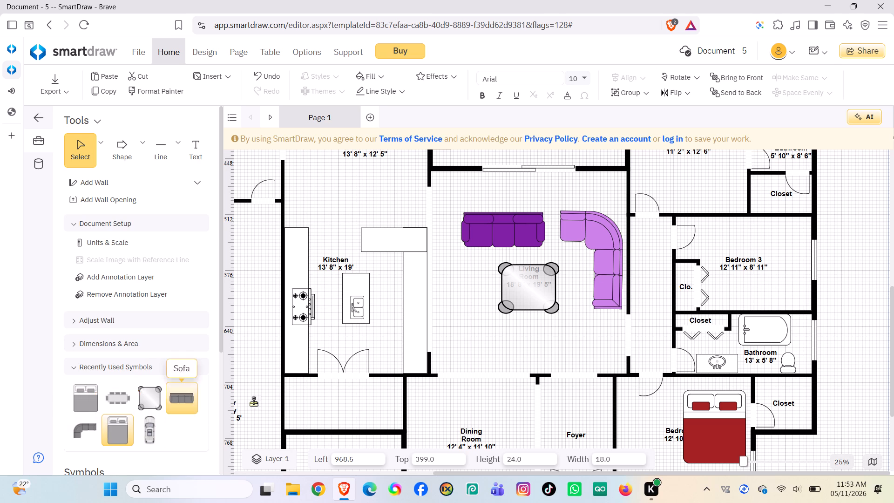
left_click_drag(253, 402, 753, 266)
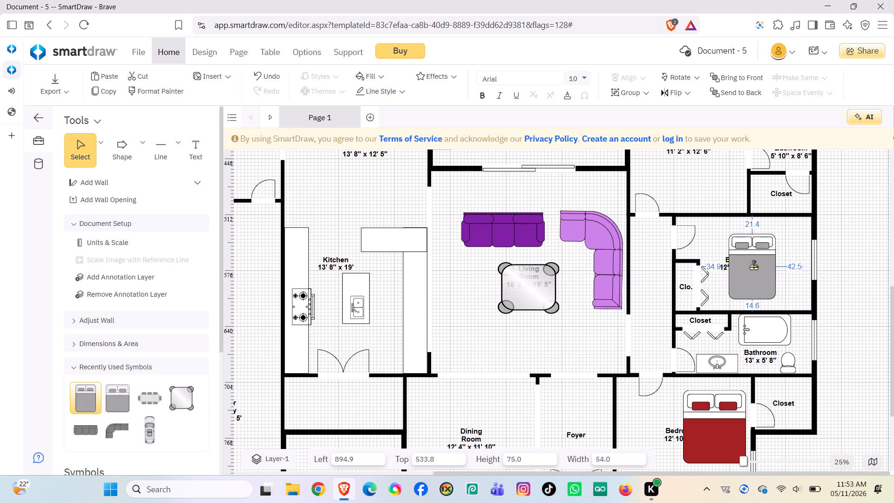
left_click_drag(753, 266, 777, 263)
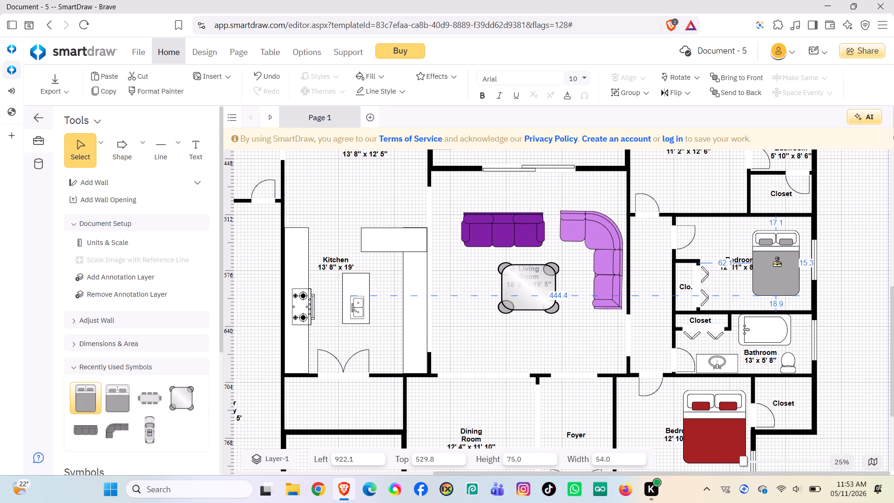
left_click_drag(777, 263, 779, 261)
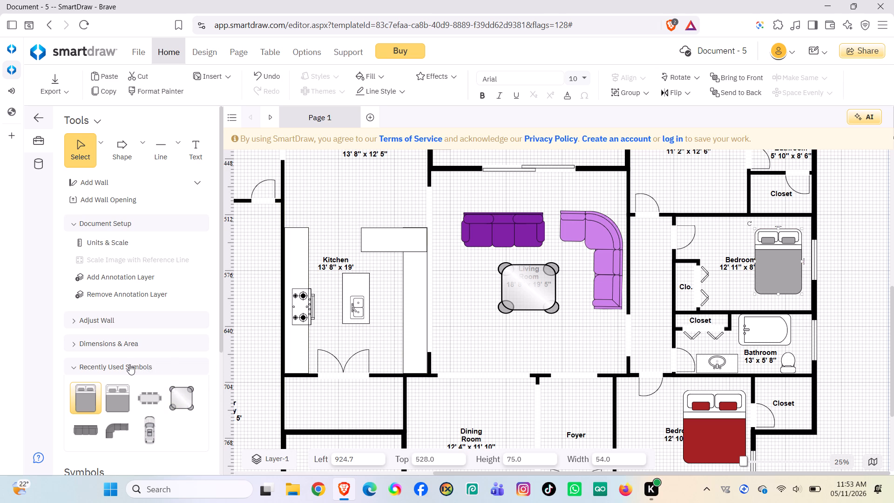
Search the symbol library for "mat" and look through the matching symbols for a floor mat.
scroll(129, 364, "down", 1)
left_click(100, 431)
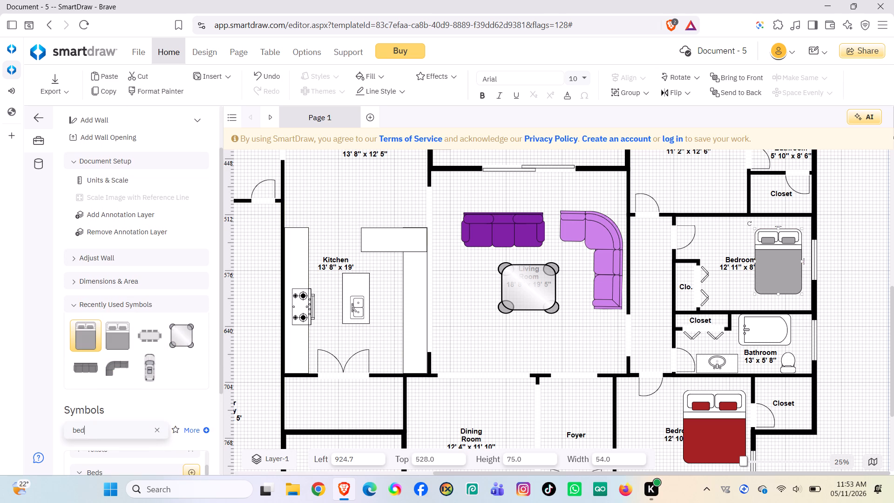
key("BackSpace")
key("BackSpace")
key("BackSpace")
key("BackSpace")
key("BackSpace")
key("BackSpace")
key("BackSpace")
key("BackSpace")
key("BackSpace")
key("BackSpace")
key("BackSpace")
key("BackSpace")
key("BackSpace")
key("BackSpace")
key("BackSpace")
key("BackSpace")
key("BackSpace")
key("BackSpace")
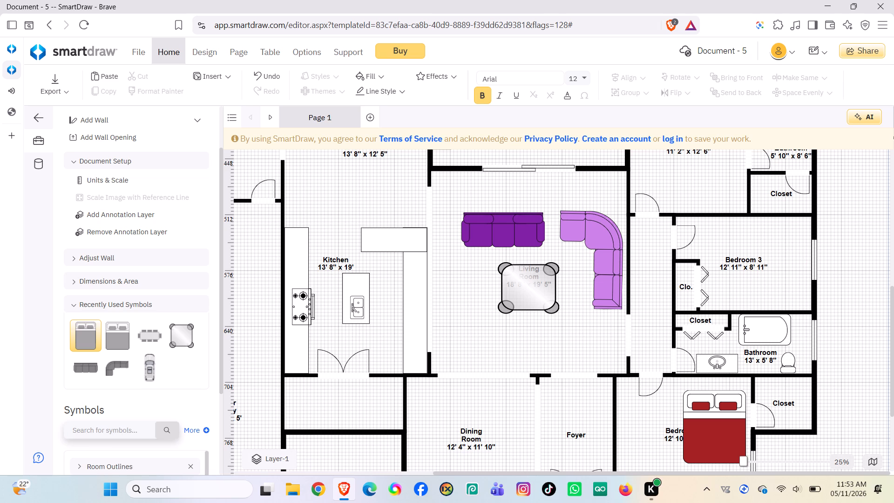
type("ma")
key("t")
key("Return")
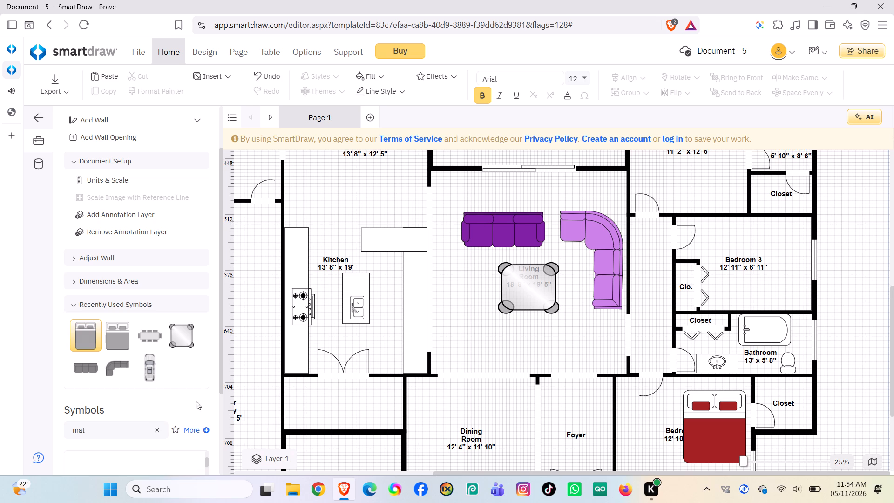
scroll(134, 383, "down", 2)
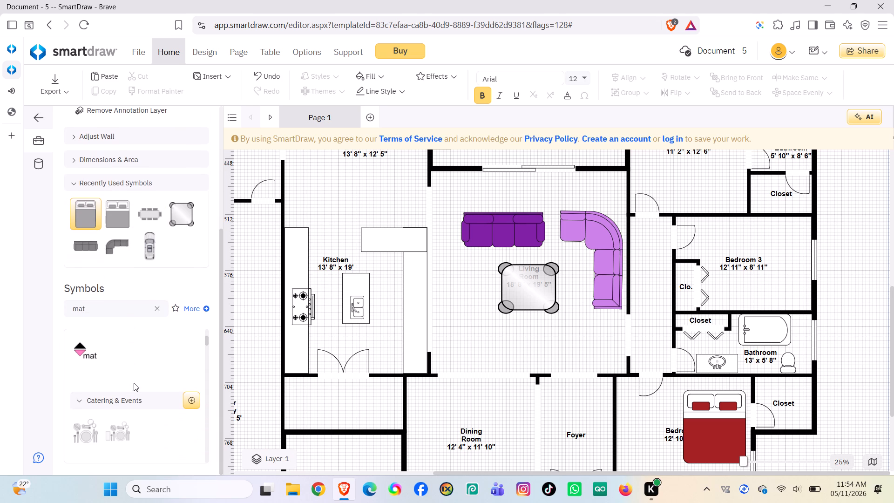
scroll(134, 383, "down", 1)
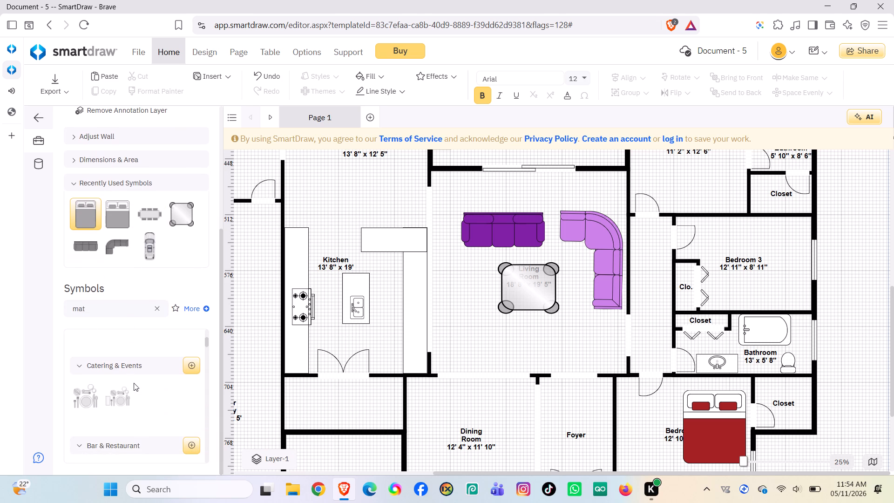
scroll(134, 383, "down", 1)
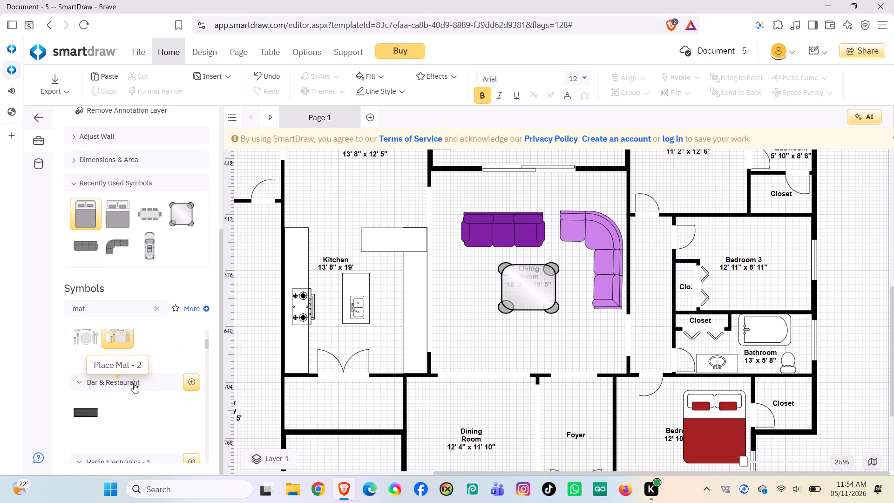
scroll(134, 383, "up", 2)
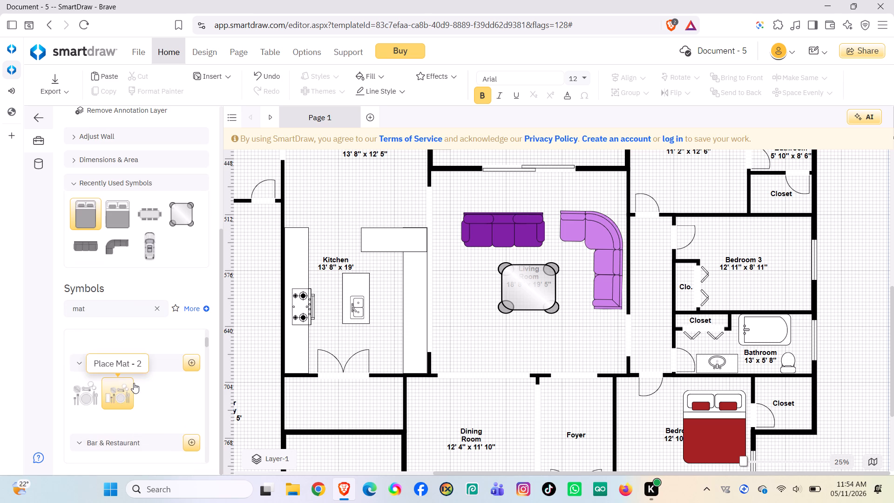
scroll(134, 383, "up", 1)
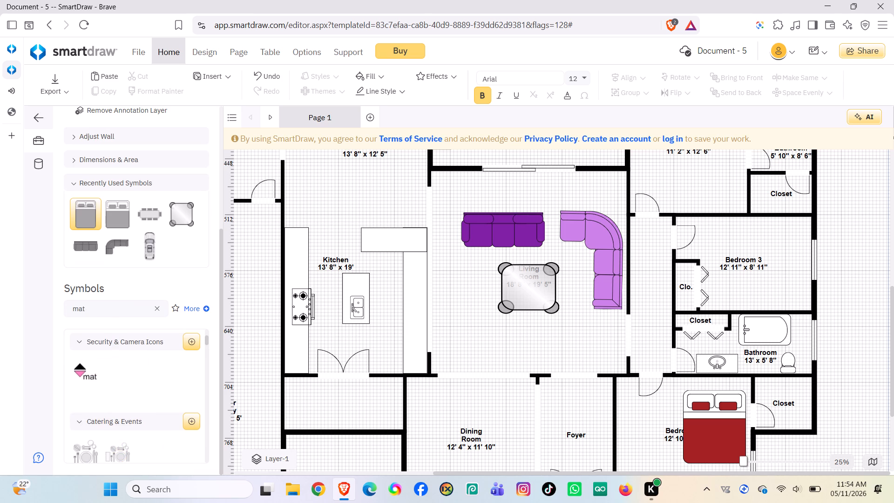
Search the symbol library for "carpet" and look through the Rugs symbols.
left_click(99, 308)
key("BackSpace")
key("BackSpace")
key("BackSpace")
key("BackSpace")
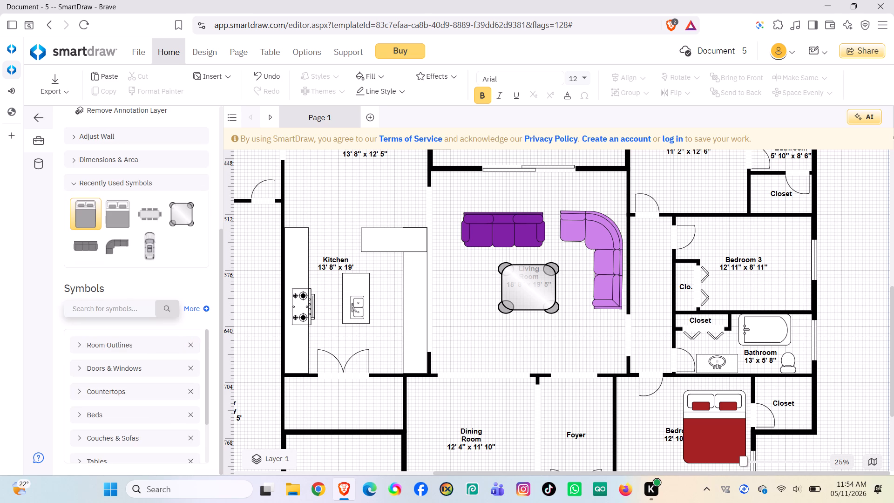
type("car")
type("pet")
key("Return")
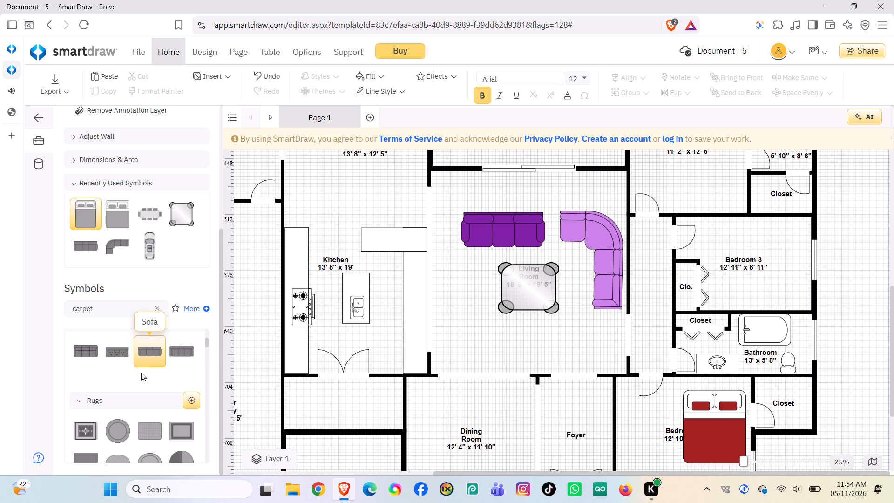
scroll(142, 374, "down", 2)
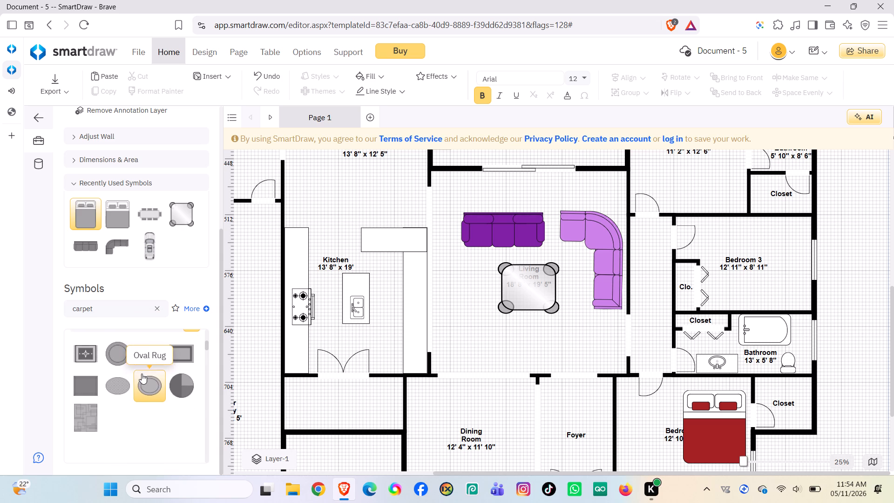
scroll(142, 374, "down", 1)
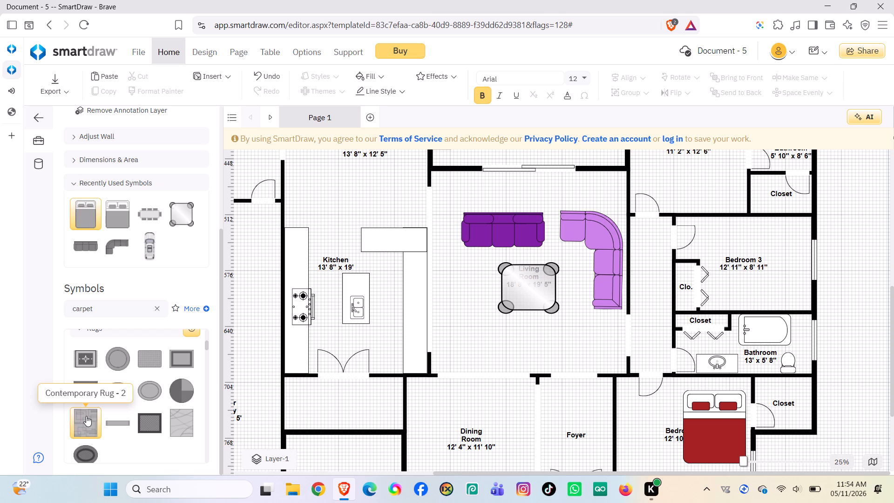
Place a Contemporary Rug - 2 symbol in the Living Room, beside the glass end table on the kitchen side.
left_click_drag(86, 416, 409, 336)
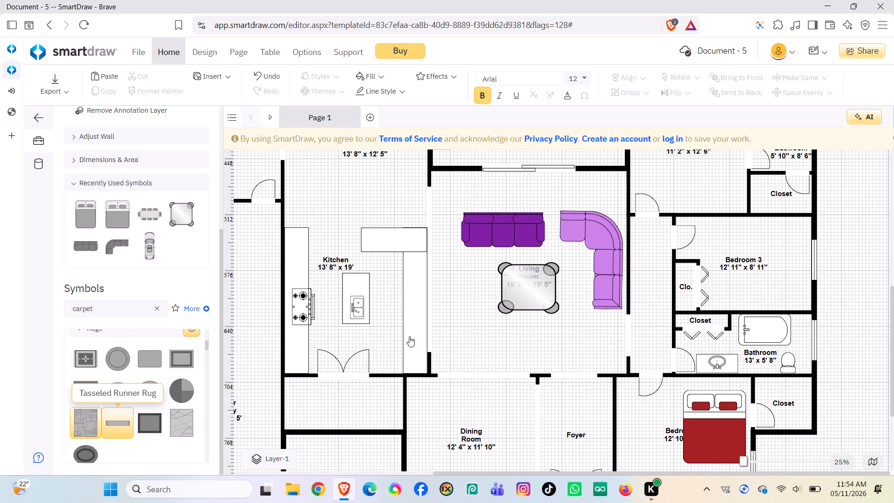
left_click_drag(409, 336, 486, 303)
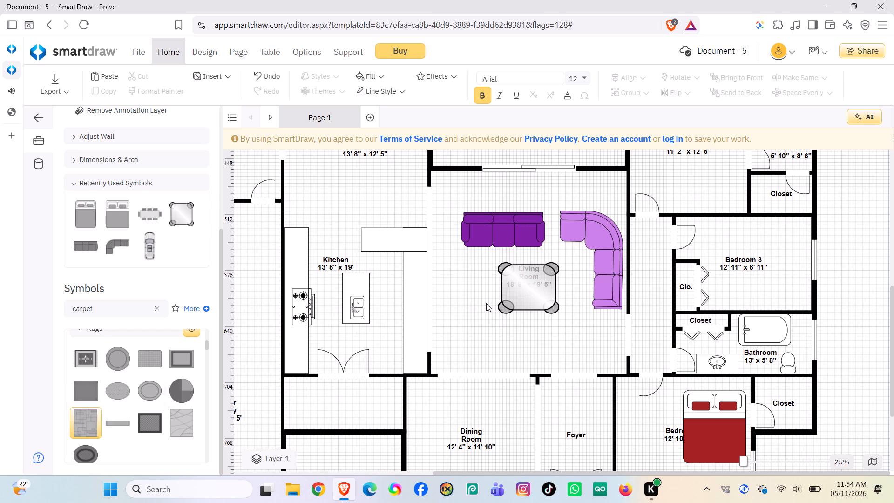
left_click(88, 419)
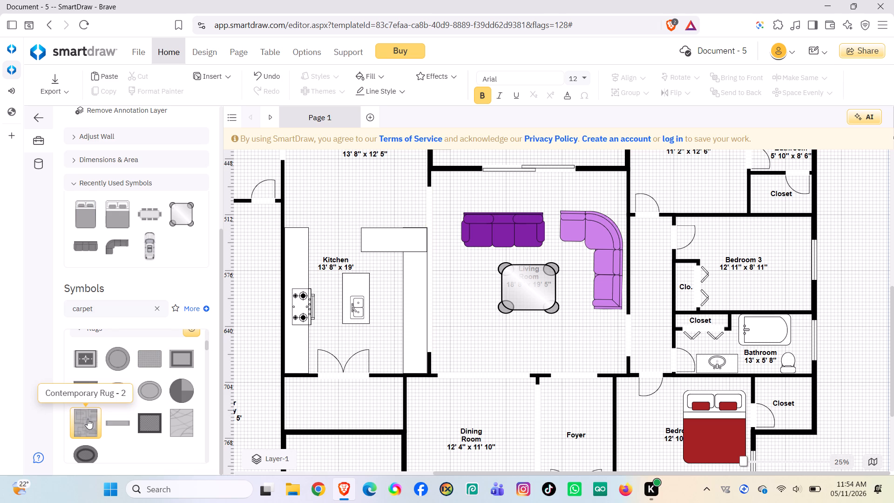
left_click_drag(88, 419, 438, 319)
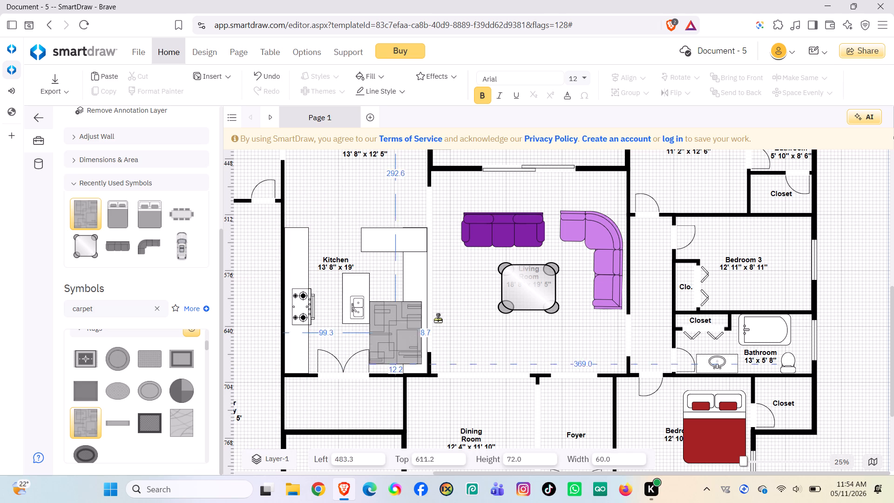
left_click_drag(438, 319, 493, 342)
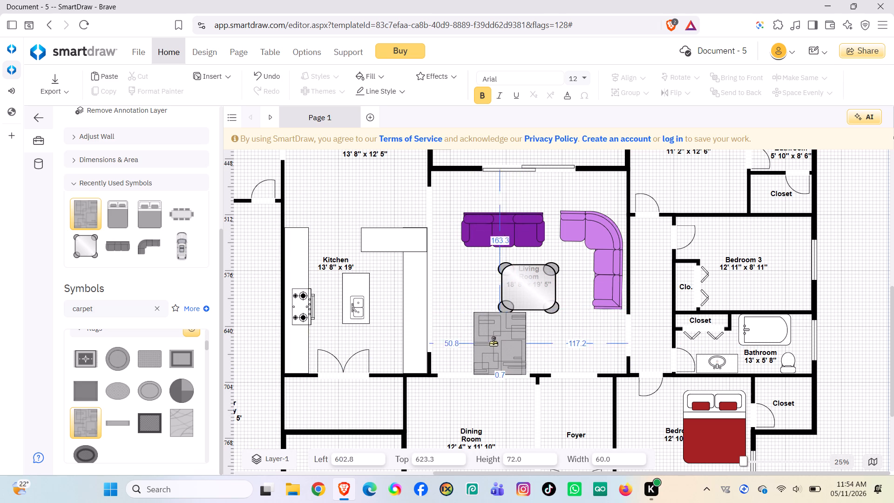
left_click_drag(493, 342, 470, 309)
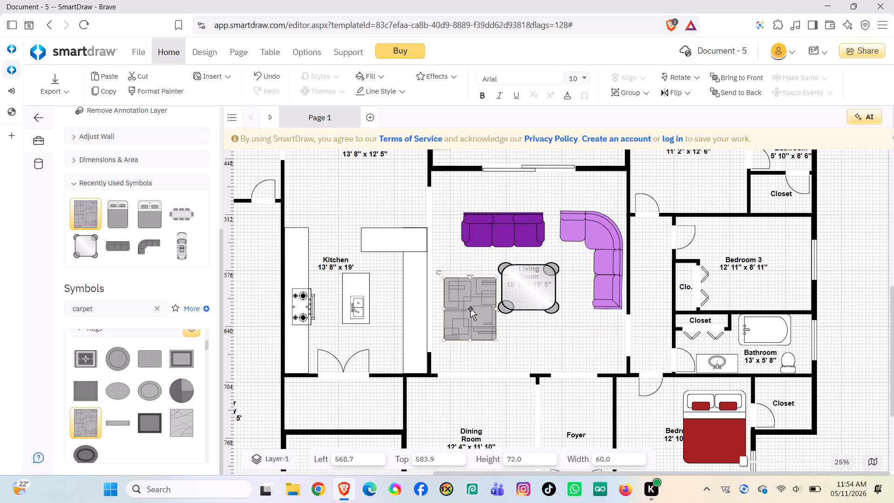
Move the glass end table to the Dining Room opening and put the rug in its place below the purple sofa.
left_click_drag(530, 290, 513, 386)
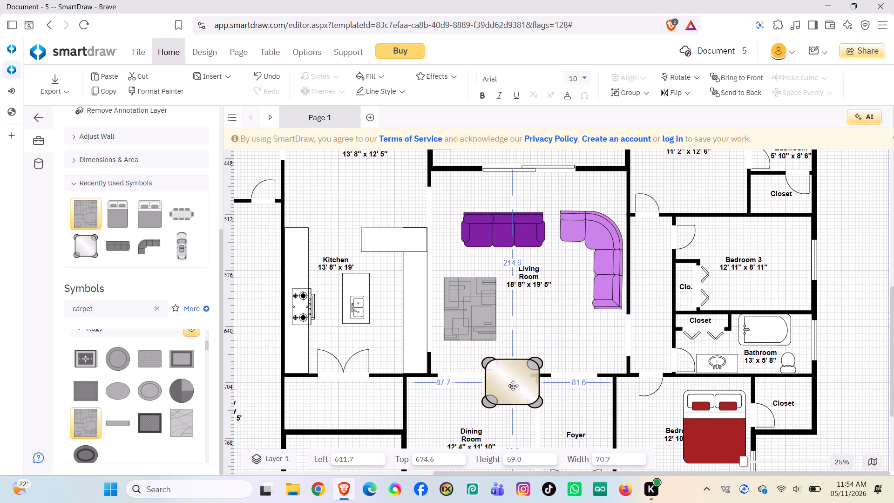
left_click_drag(513, 386, 513, 386)
left_click_drag(473, 316, 515, 311)
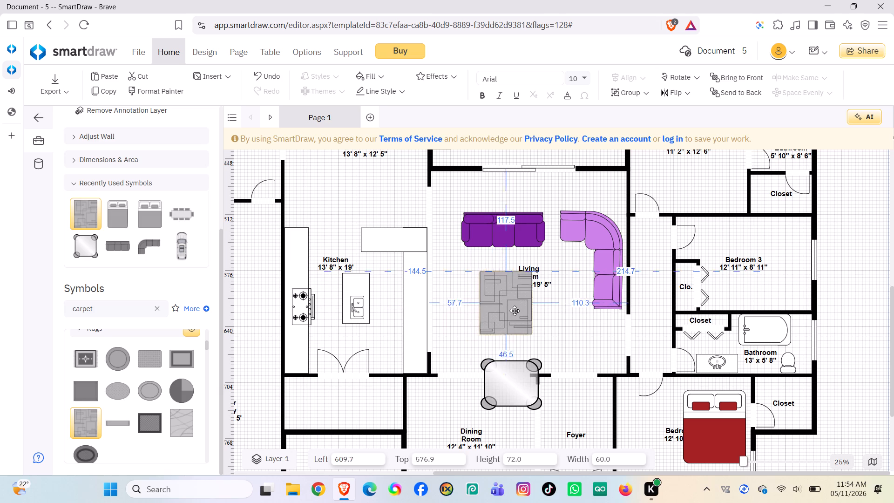
left_click_drag(515, 311, 530, 299)
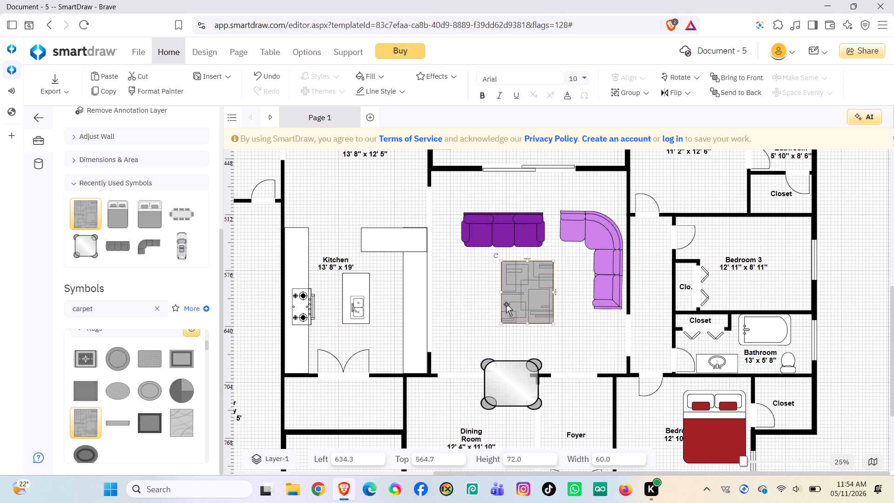
Enlarge the living room rug to about 127.5 wide and 102.4 high.
left_click_drag(501, 293, 471, 309)
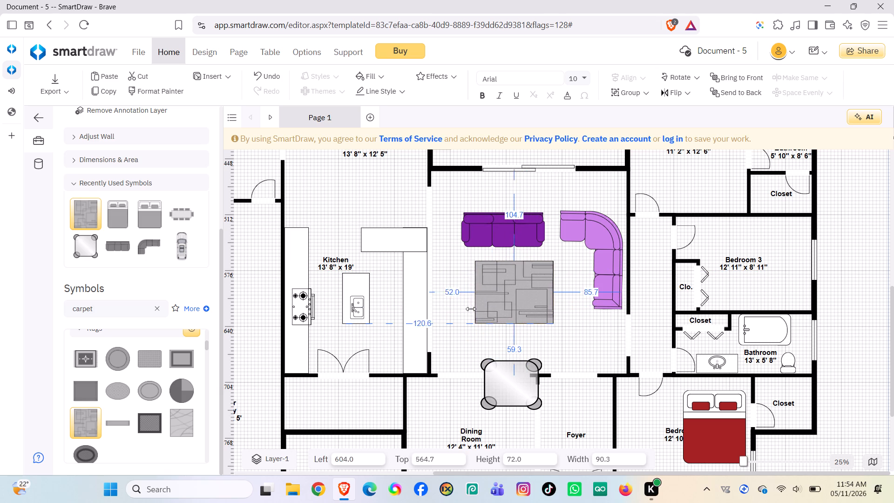
left_click_drag(471, 309, 462, 312)
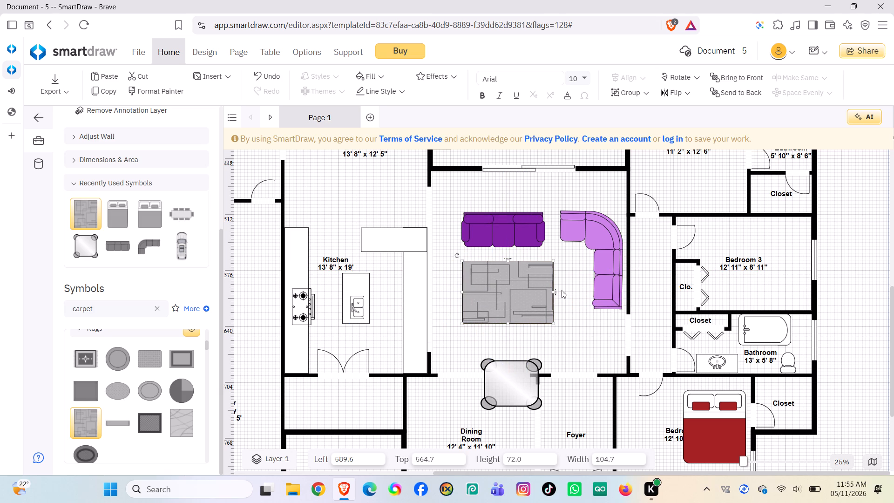
left_click_drag(555, 292, 580, 294)
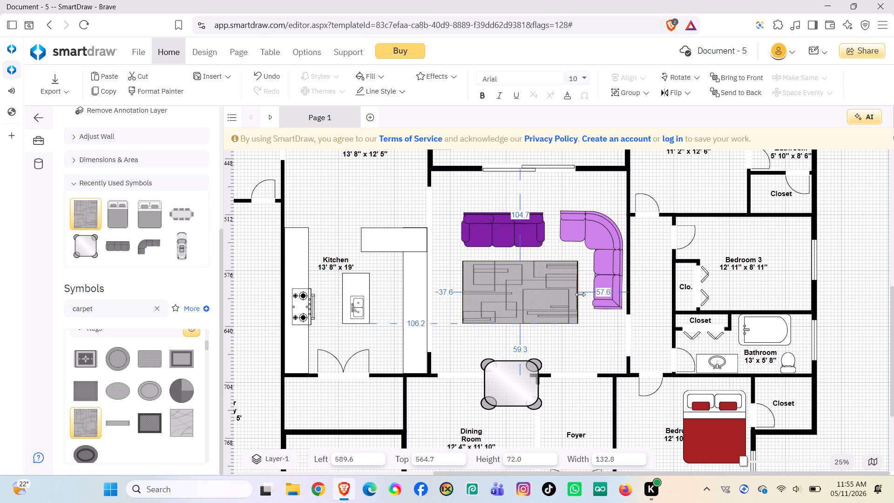
left_click_drag(580, 294, 574, 309)
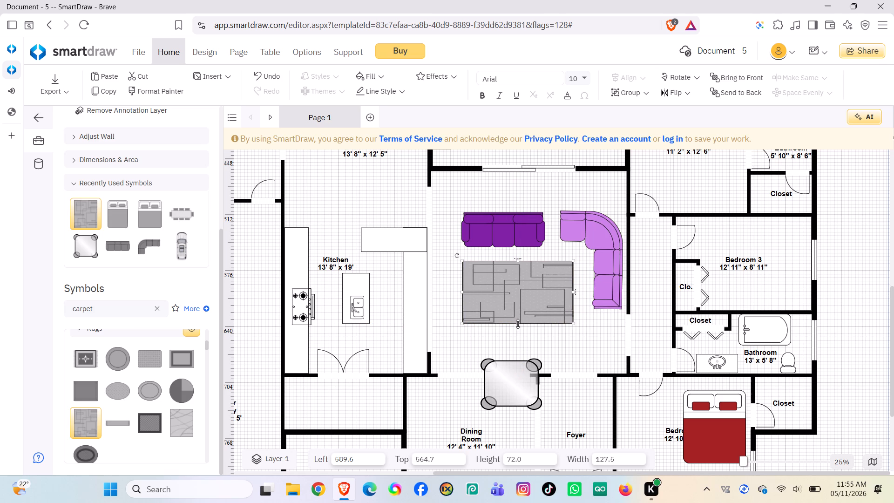
left_click_drag(518, 323, 520, 344)
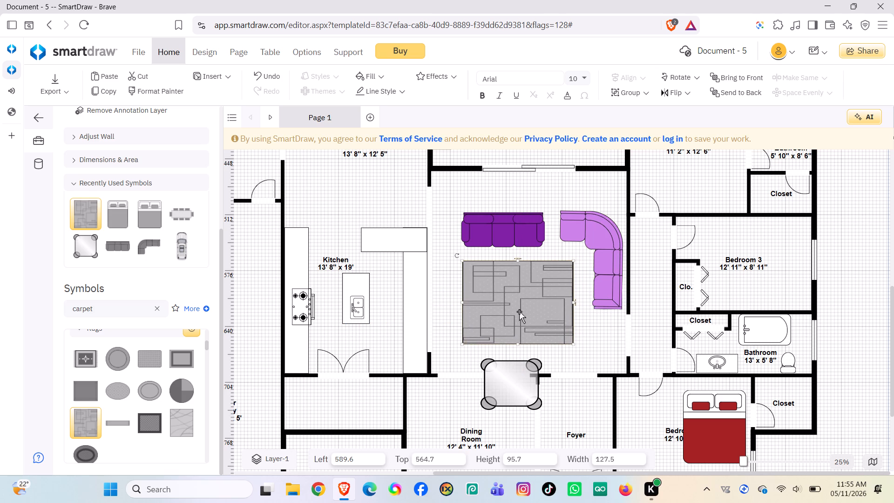
left_click_drag(518, 261, 516, 255)
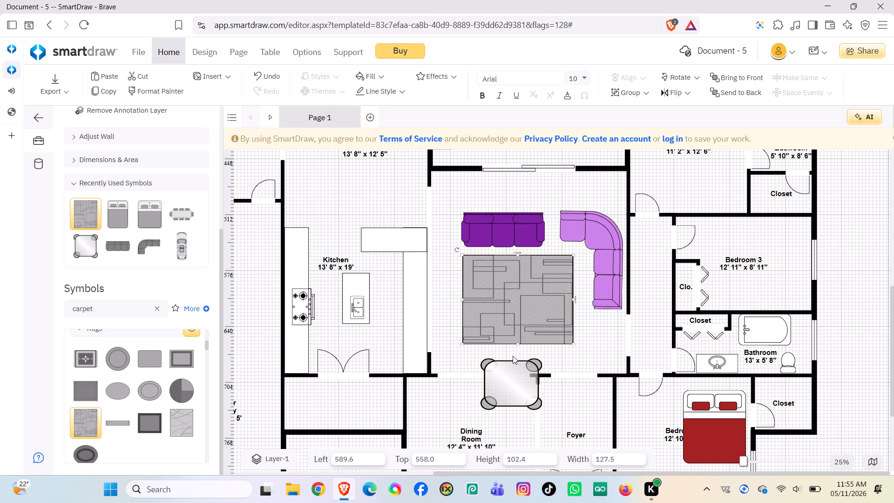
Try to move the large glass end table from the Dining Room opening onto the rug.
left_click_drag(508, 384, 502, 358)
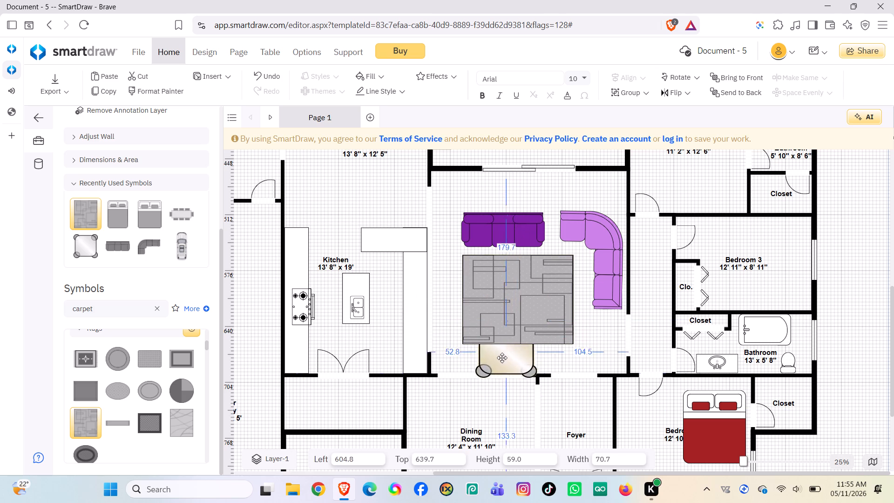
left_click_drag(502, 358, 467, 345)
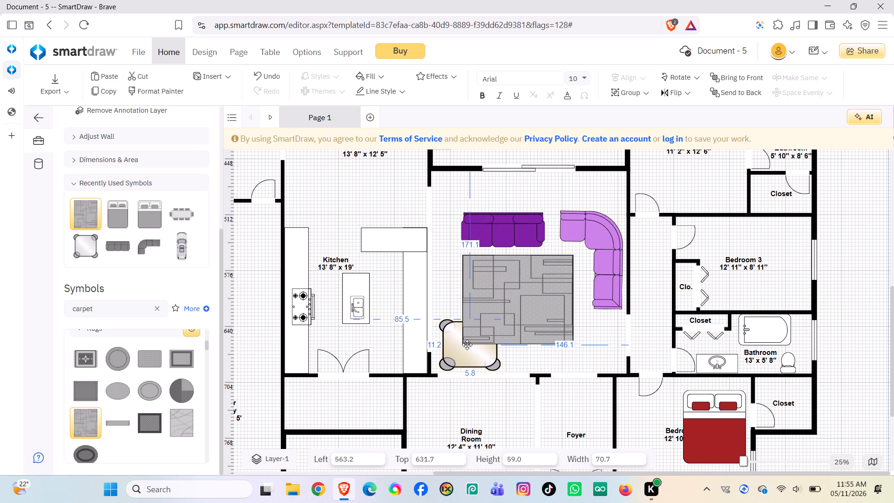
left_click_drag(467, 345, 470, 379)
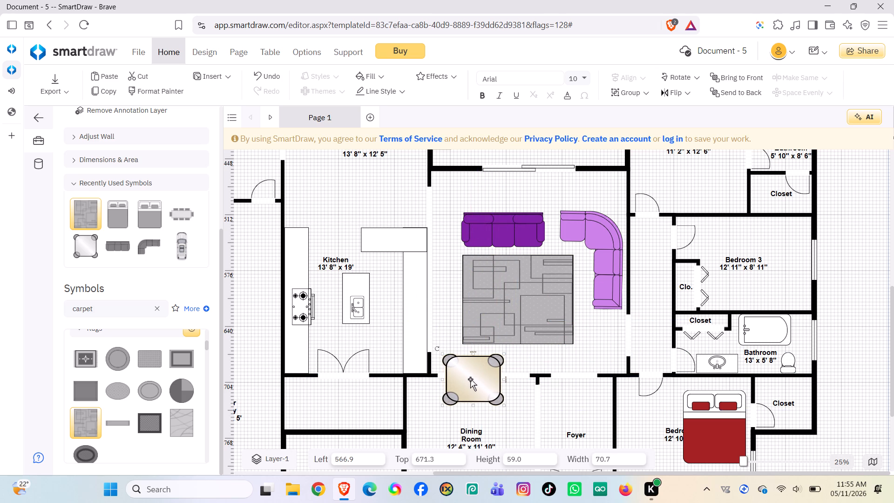
Delete the large glass end table at the Dining Room opening.
right_click(470, 379)
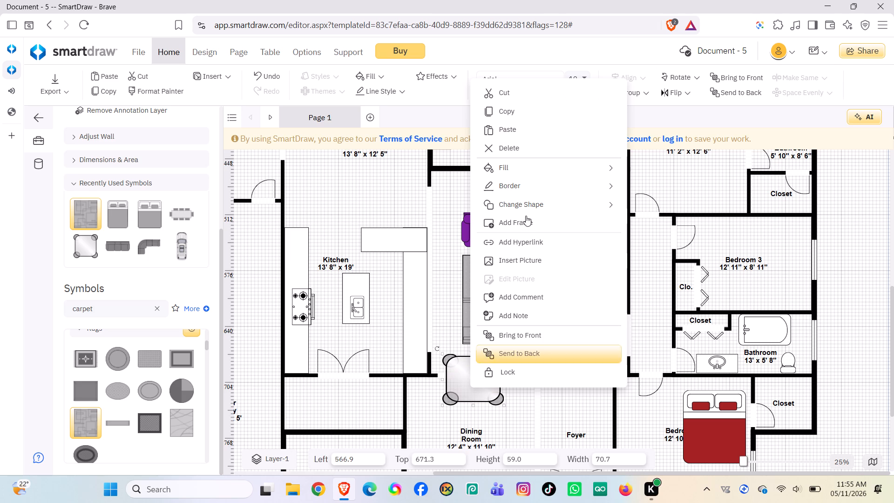
left_click(518, 147)
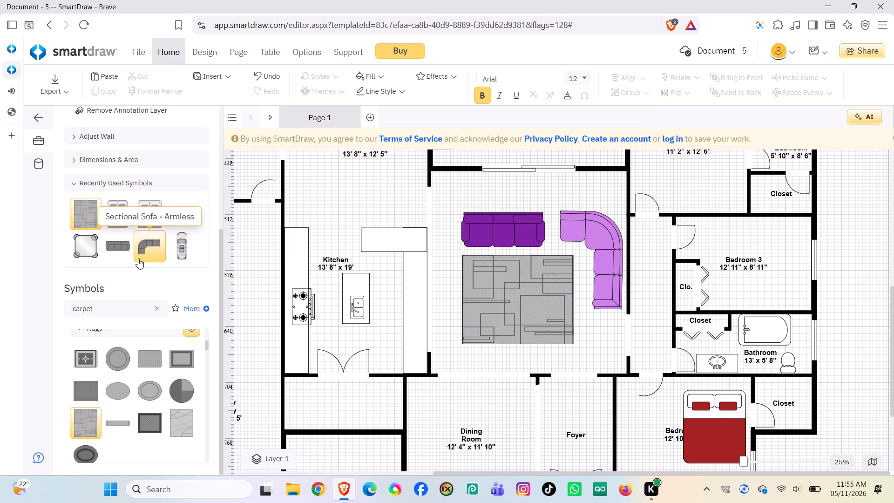
Place a new Glass End Table symbol on the living room rug, slightly below its centre.
scroll(169, 255, "up", 1)
left_click_drag(85, 248, 102, 247)
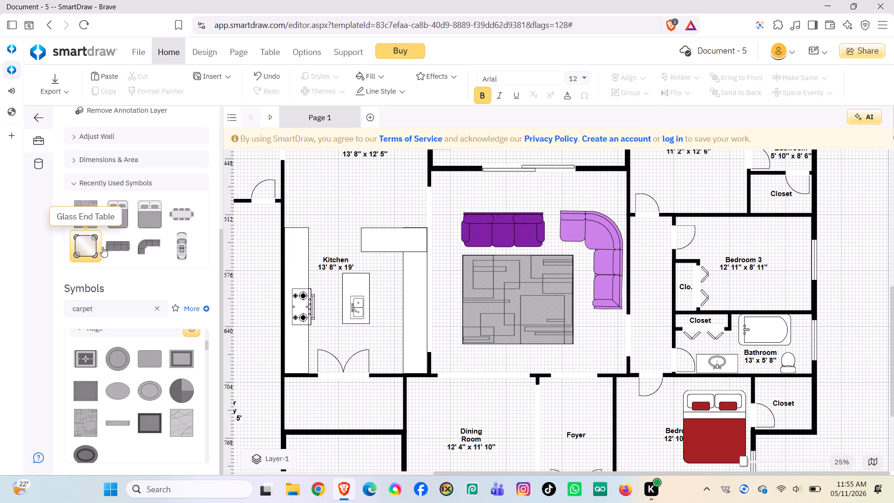
left_click_drag(102, 247, 489, 284)
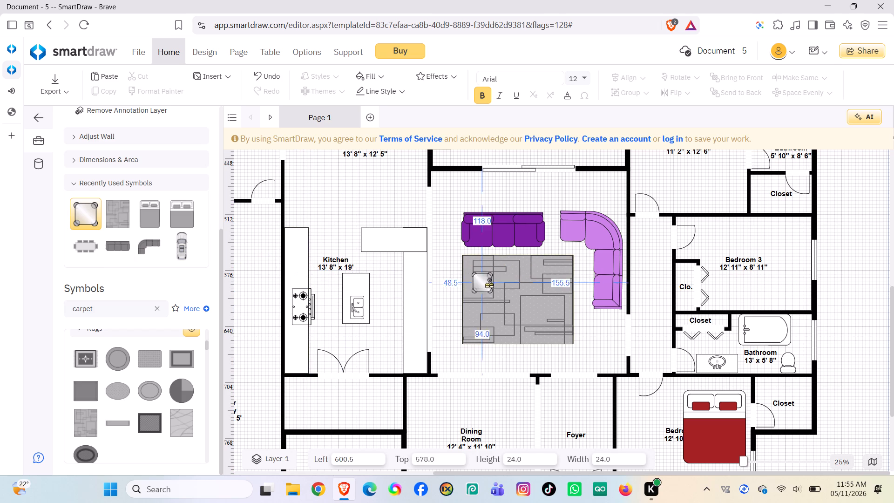
left_click_drag(489, 284, 517, 292)
left_click_drag(510, 300, 510, 302)
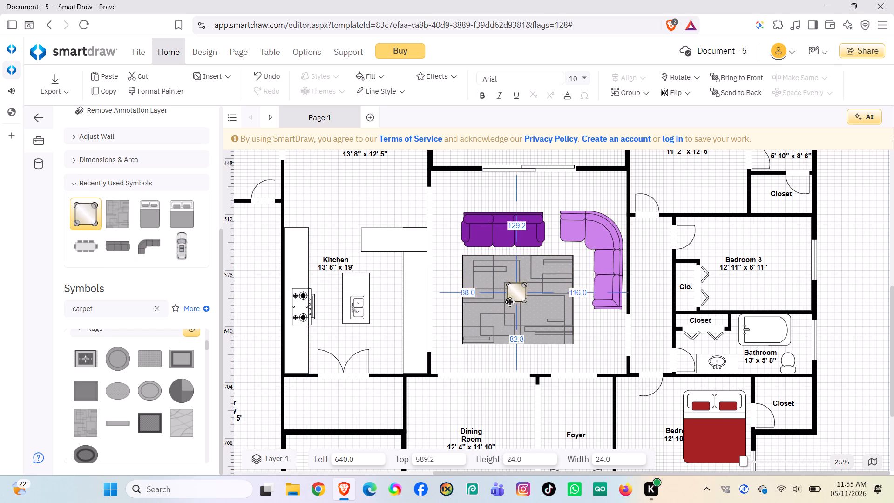
left_click_drag(510, 302, 509, 315)
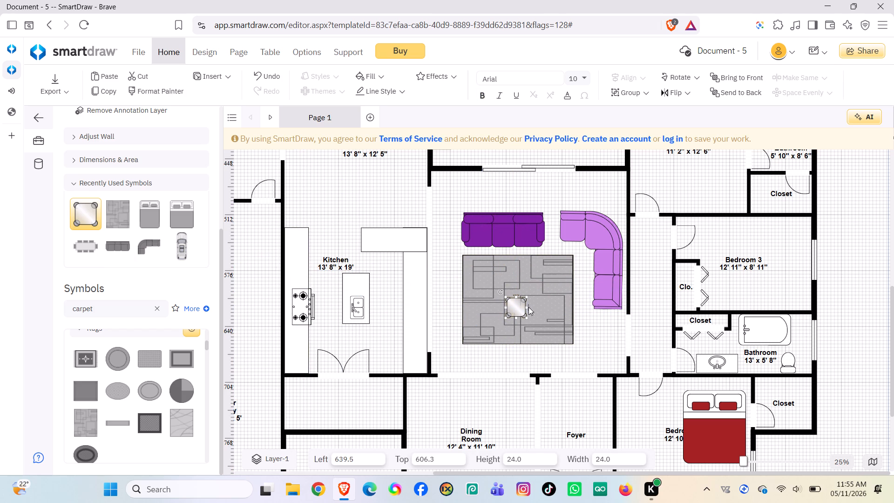
Enlarge the glass end table on the rug to about 65 wide and 49 high.
left_click_drag(528, 308, 548, 306)
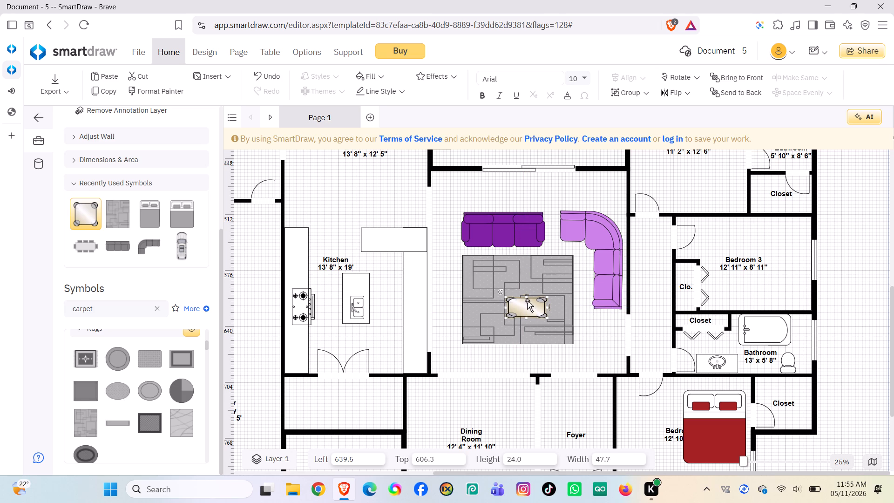
left_click_drag(527, 296, 523, 281)
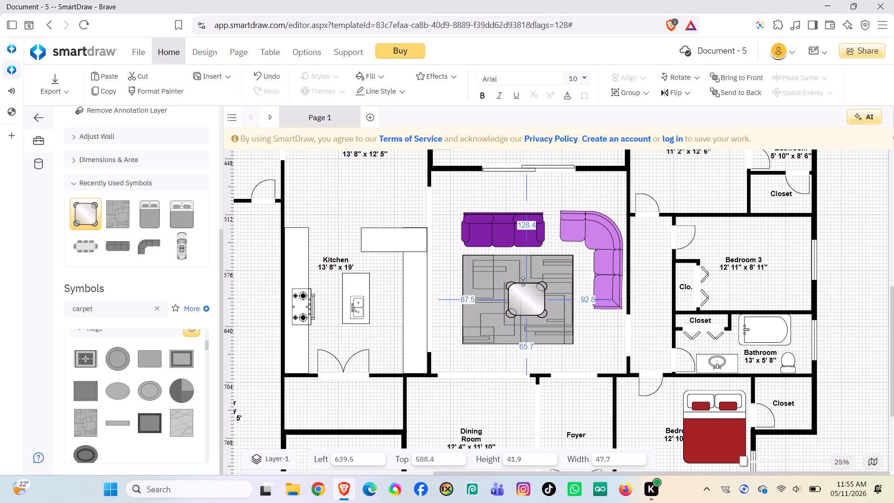
left_click_drag(523, 281, 521, 279)
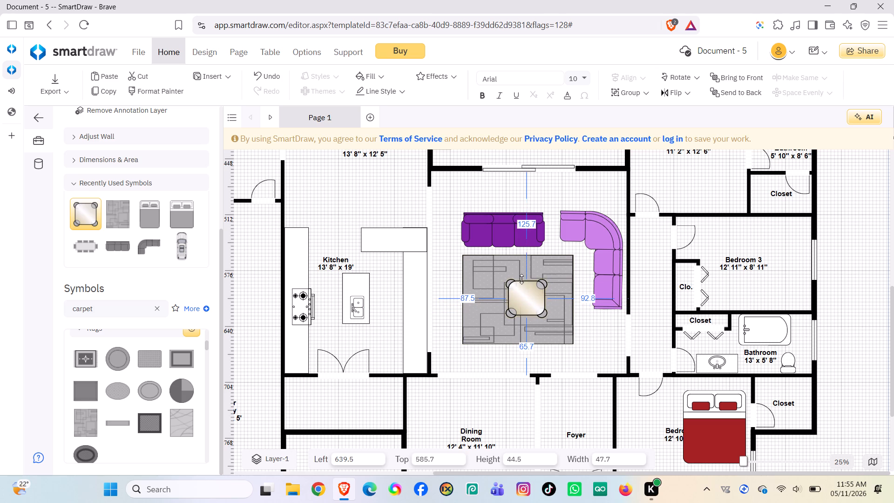
left_click_drag(521, 279, 519, 275)
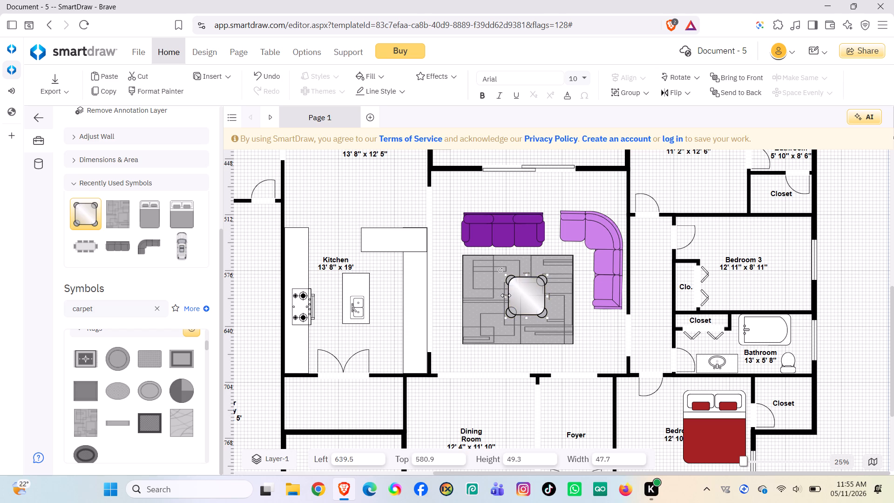
left_click_drag(506, 295, 491, 298)
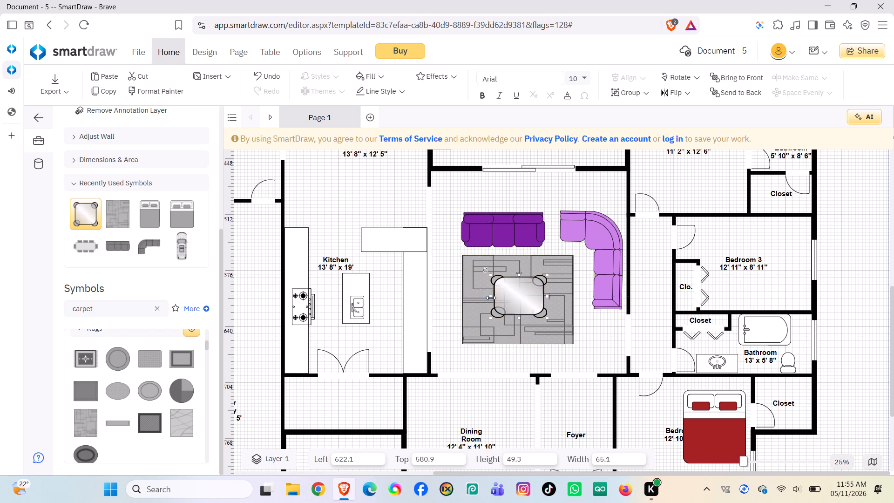
Nudge the living room rug so it sits around the glass table, at about 589.6 left and 559 top.
left_click_drag(555, 310, 560, 310)
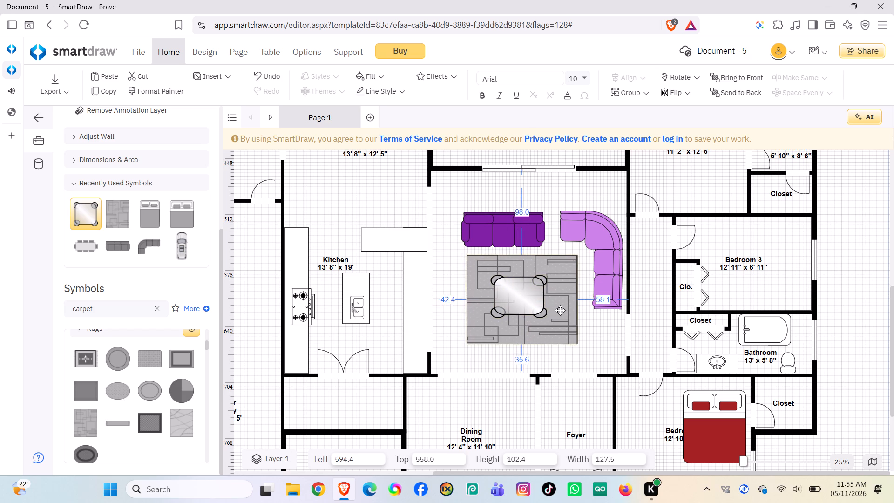
left_click_drag(560, 310, 550, 309)
left_click_drag(550, 309, 554, 310)
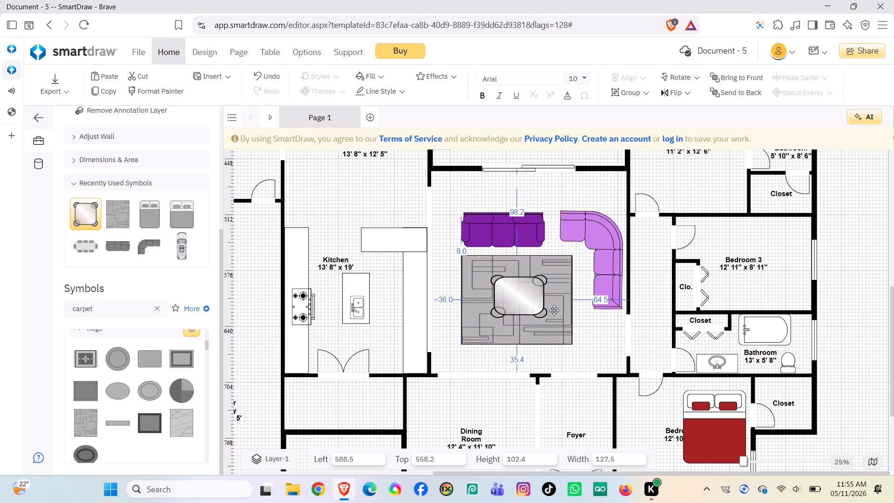
left_click_drag(554, 310, 555, 311)
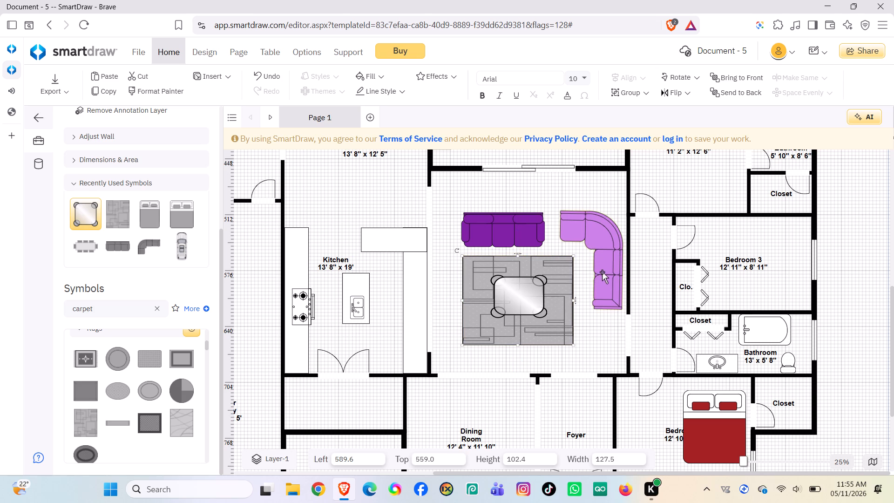
Move the light purple sectional sofa slightly closer to the rug, to about 672.8 left and 531.5 top.
left_click_drag(604, 268, 597, 272)
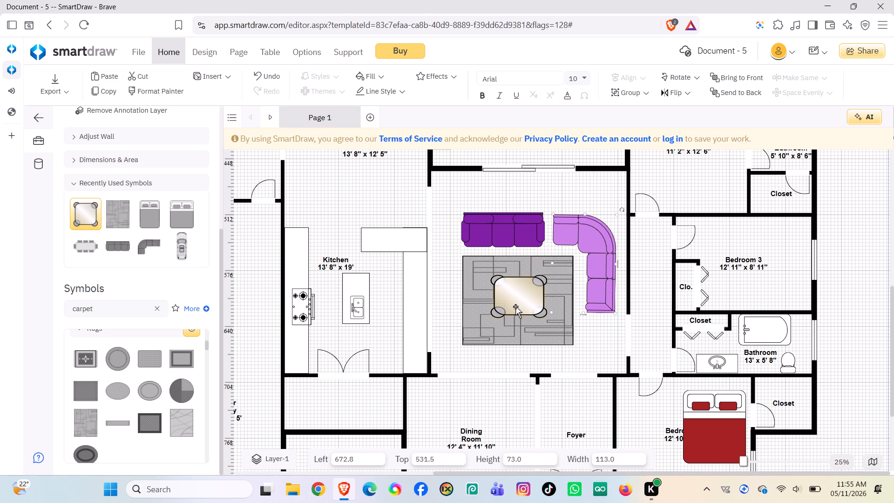
Fill the glass table on the living room rug with the dark gold standard colour.
left_click(515, 306)
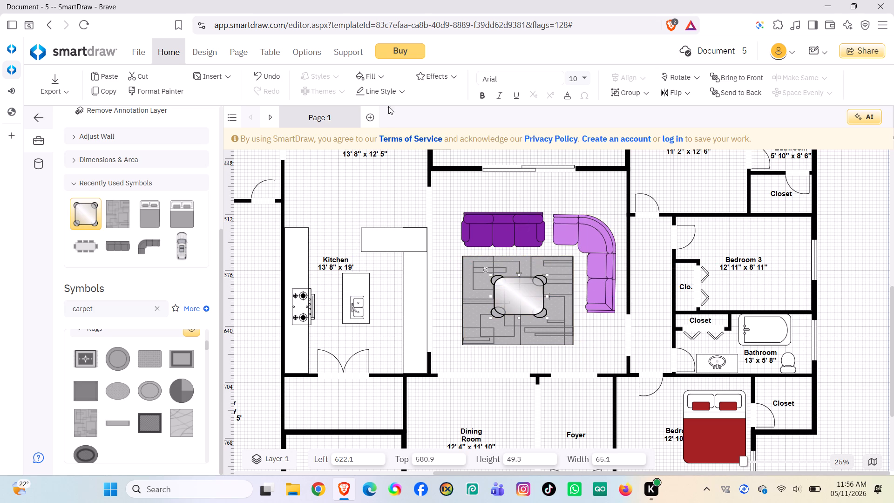
left_click(378, 80)
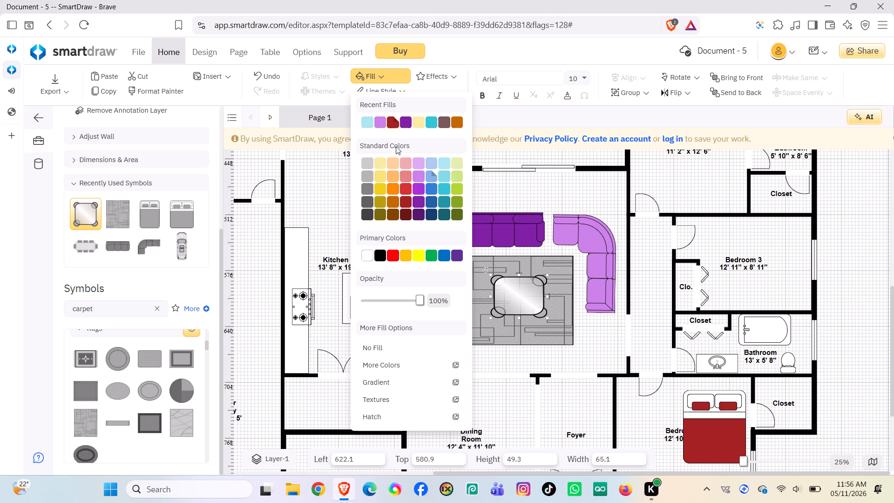
left_click(379, 202)
Fill the living room rug with the recently used light blue.
left_click(485, 286)
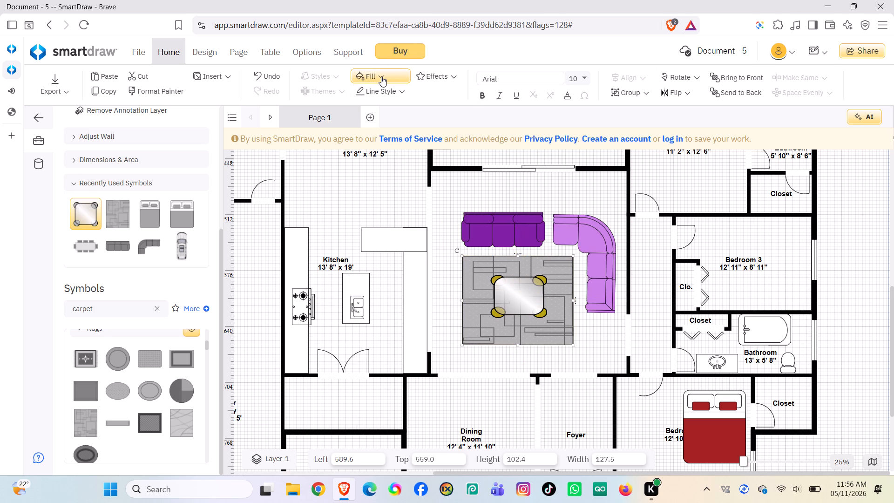
left_click(381, 76)
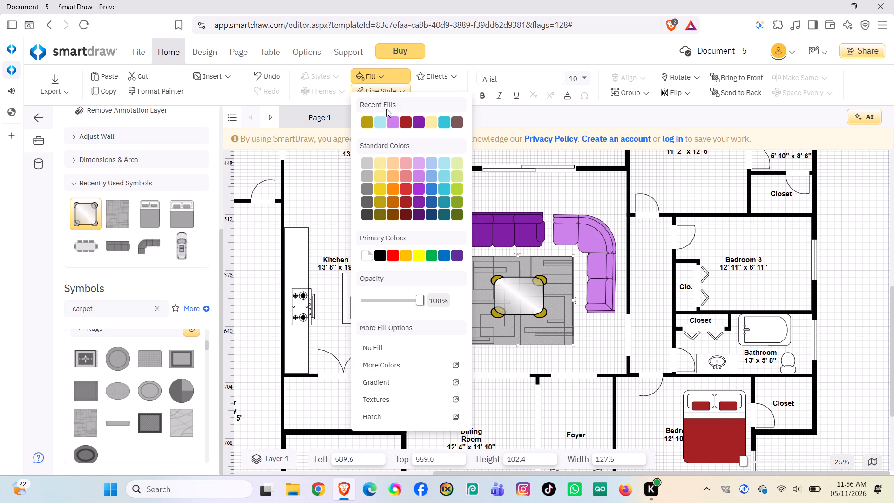
left_click(379, 122)
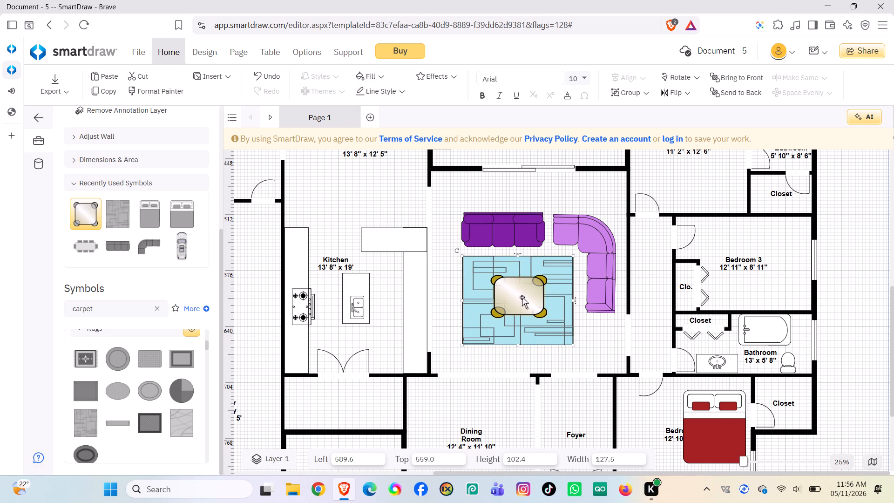
Widen the dark purple sofa above the rug to about 121 wide and 40 high by extending its kitchen-side end.
scroll(527, 371, "down", 2)
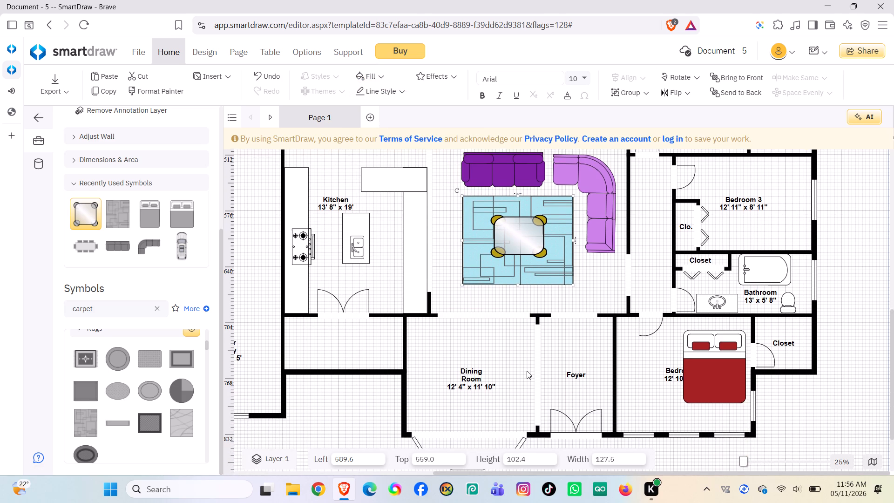
scroll(527, 371, "down", 1)
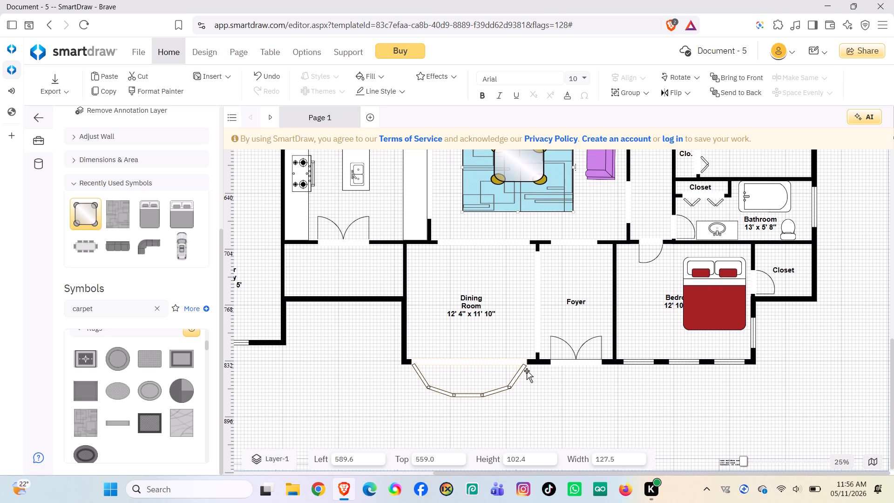
scroll(527, 371, "up", 6)
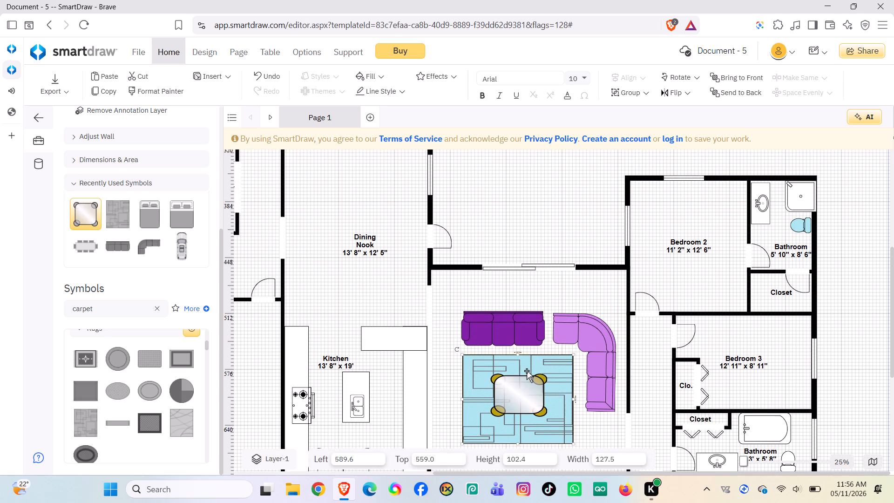
left_click(466, 326)
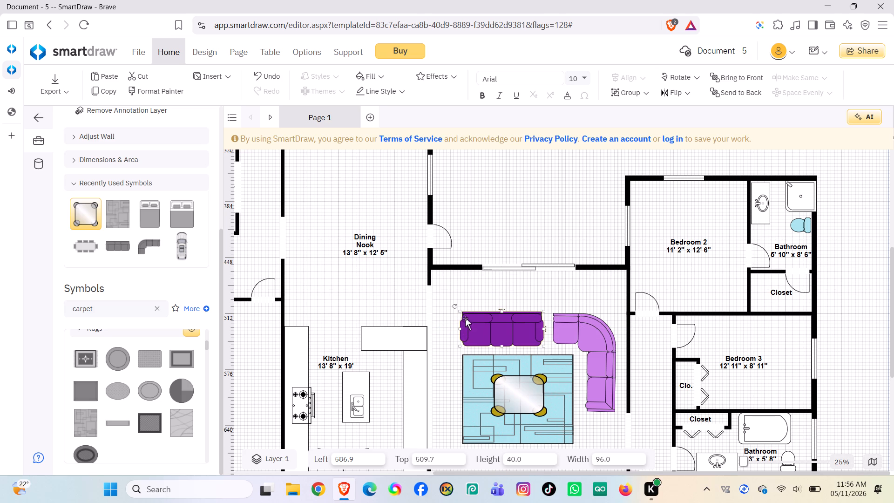
left_click_drag(460, 313, 447, 312)
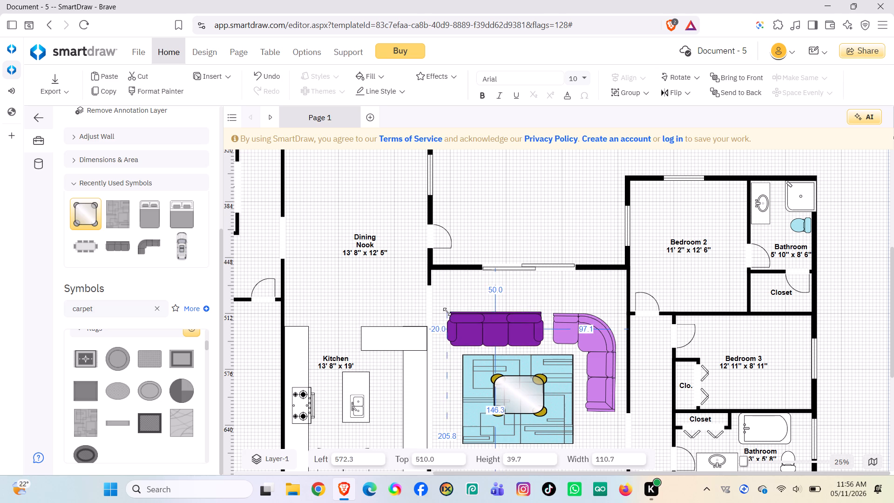
left_click_drag(447, 312, 442, 312)
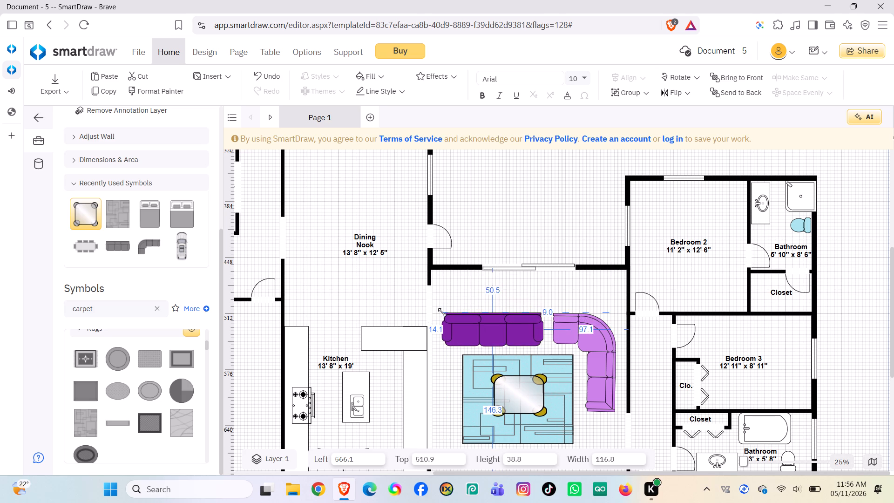
left_click_drag(442, 312, 438, 312)
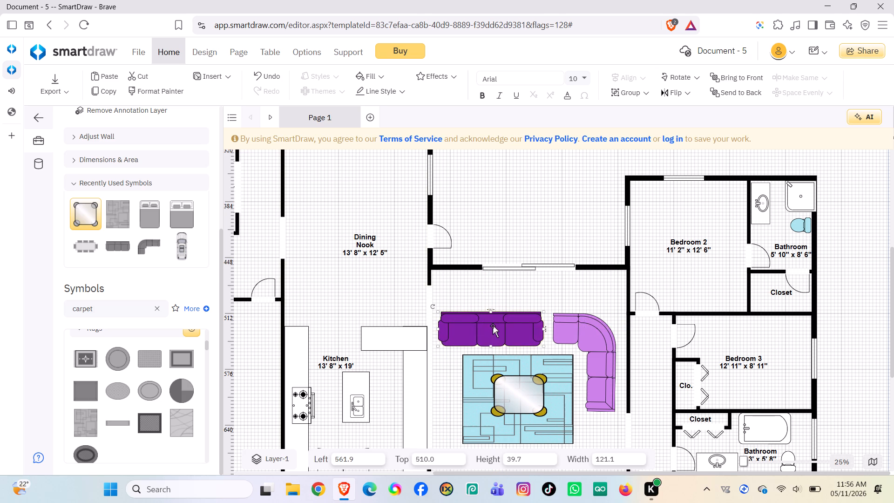
Shift the dark purple sofa and light purple sectional toward the Bedroom 3 side, with the sectional at about 686.6 left and 533.1 top.
left_click_drag(494, 326, 500, 325)
left_click_drag(582, 339, 595, 340)
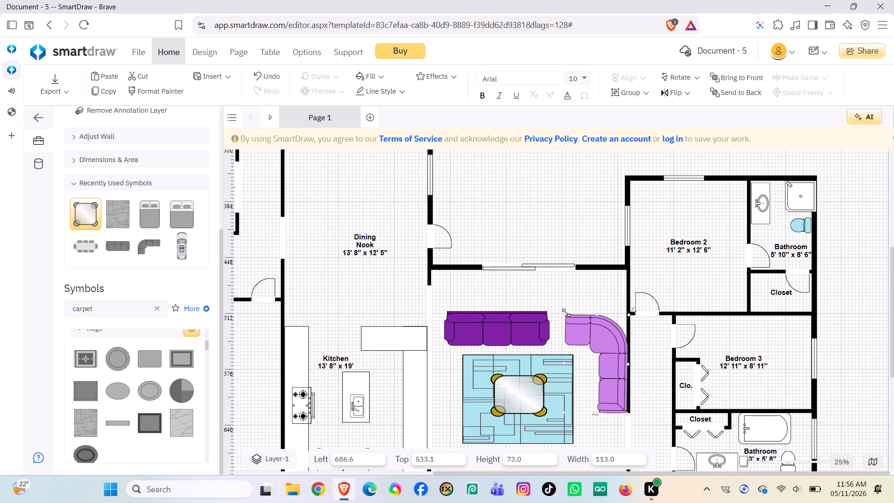
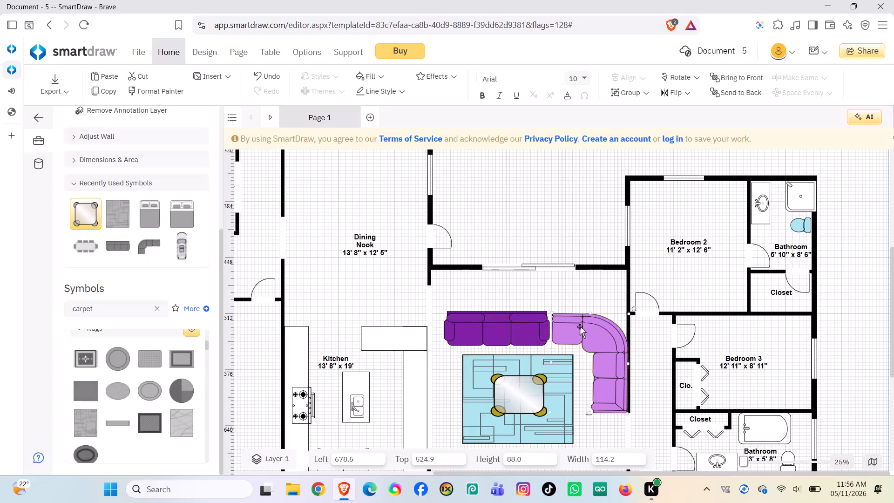
Reposition the dark purple sofa to about 559.7 left, 503.1 top and the light purple sectional to about 673.5 left, 516.9 top.
left_click(592, 333)
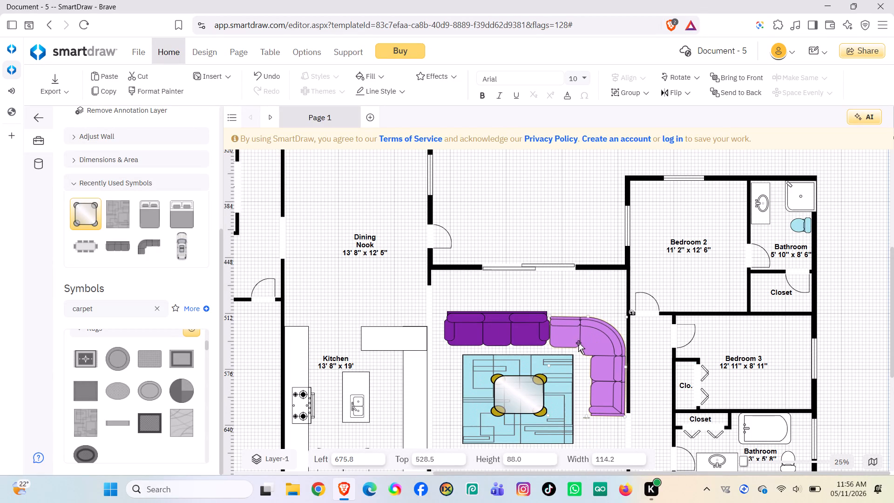
left_click_drag(525, 338, 521, 340)
left_click_drag(511, 332, 511, 332)
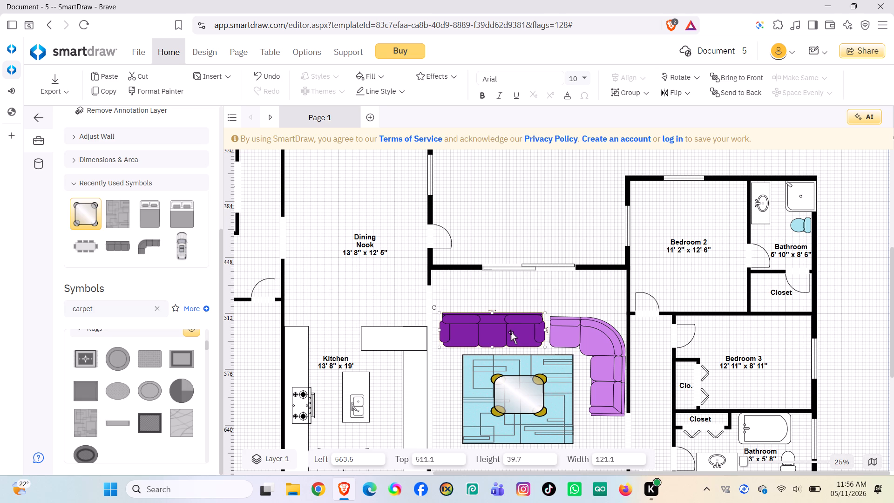
left_click_drag(511, 332, 508, 325)
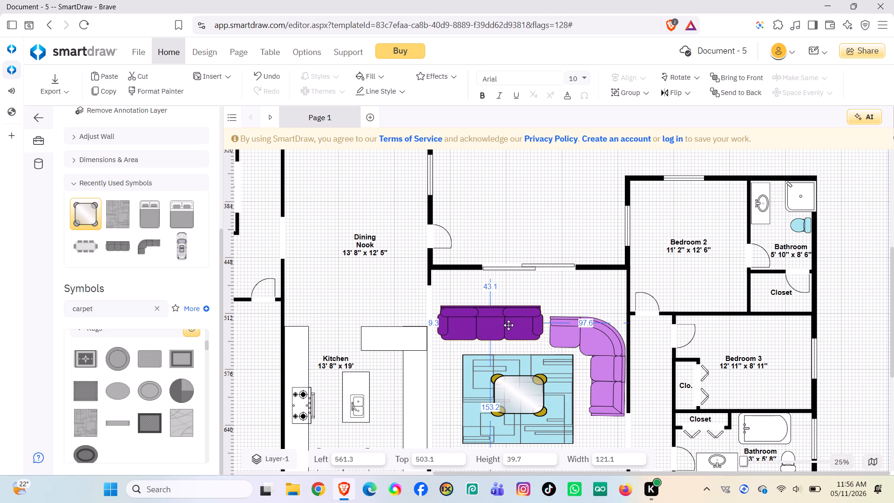
left_click_drag(508, 325, 508, 325)
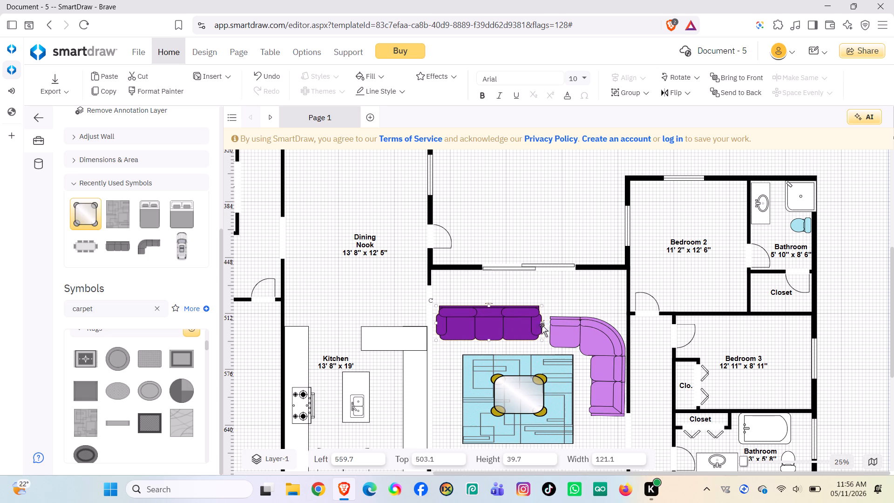
left_click_drag(597, 346, 596, 335)
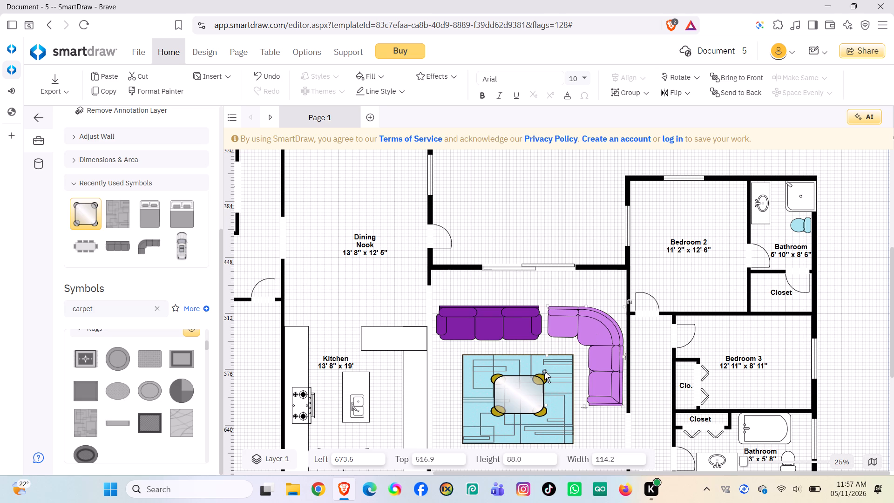
Shift the light blue rug closer to the sofas and recentre the glass table on it at about 618.4 left, 578.9 top.
left_click_drag(544, 371, 542, 362)
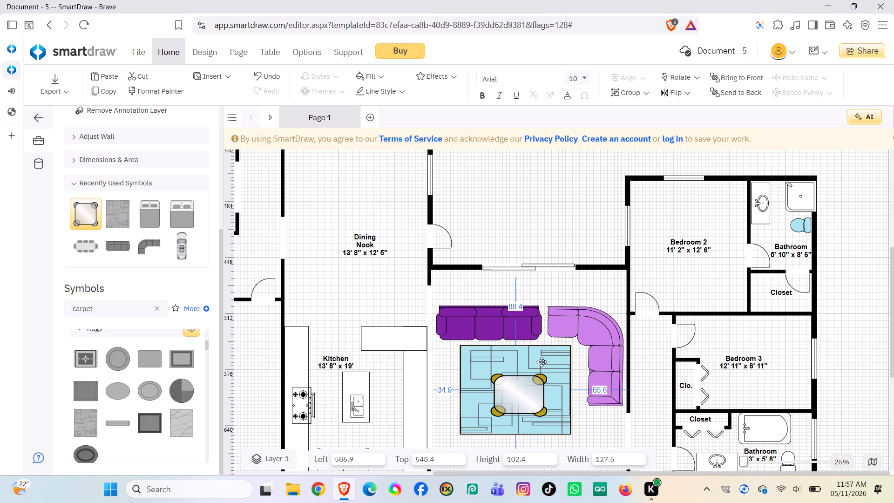
left_click_drag(542, 362, 541, 363)
left_click(522, 391)
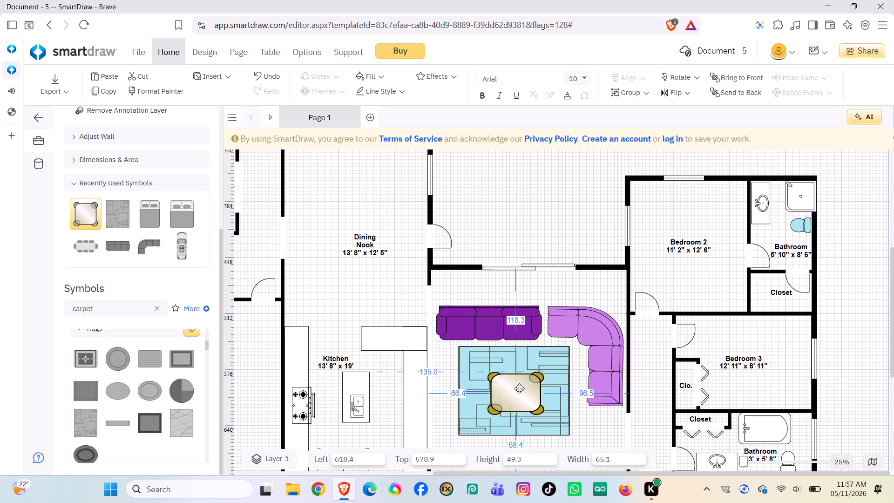
Place a Family Dinner Table in the Dining Room at about 537 left and 734 top.
scroll(519, 388, "down", 3)
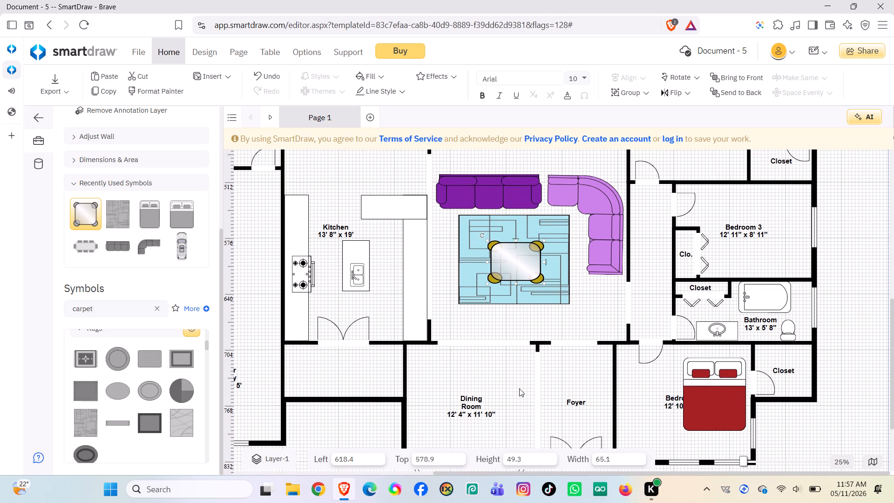
scroll(519, 388, "down", 2)
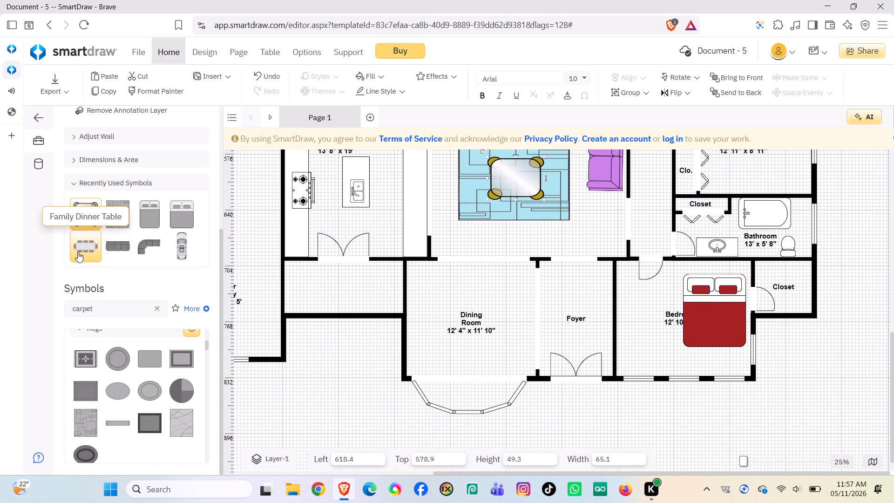
left_click_drag(87, 248, 280, 293)
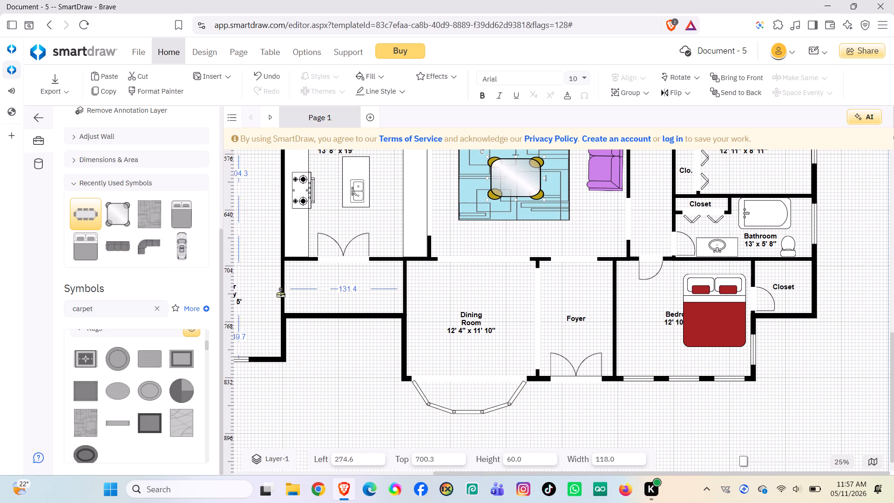
left_click_drag(280, 293, 468, 318)
left_click(468, 318)
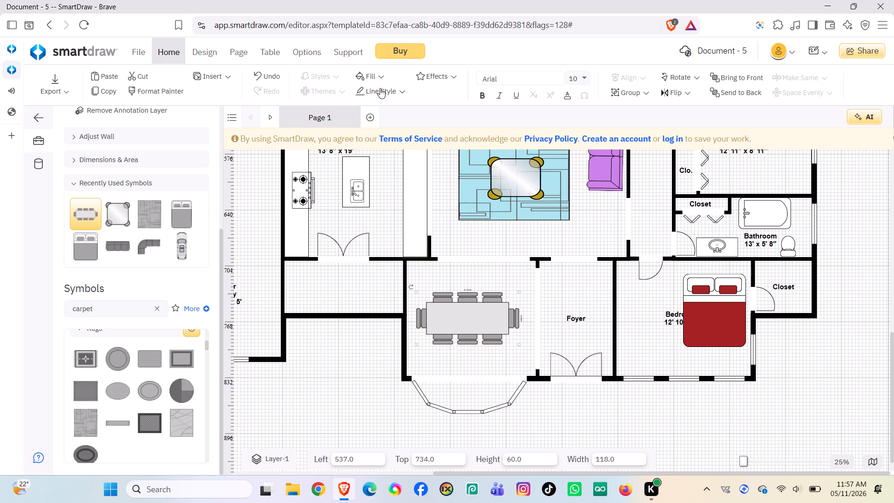
Fill the Dining Room table set with the bright orange standard colour.
left_click(376, 79)
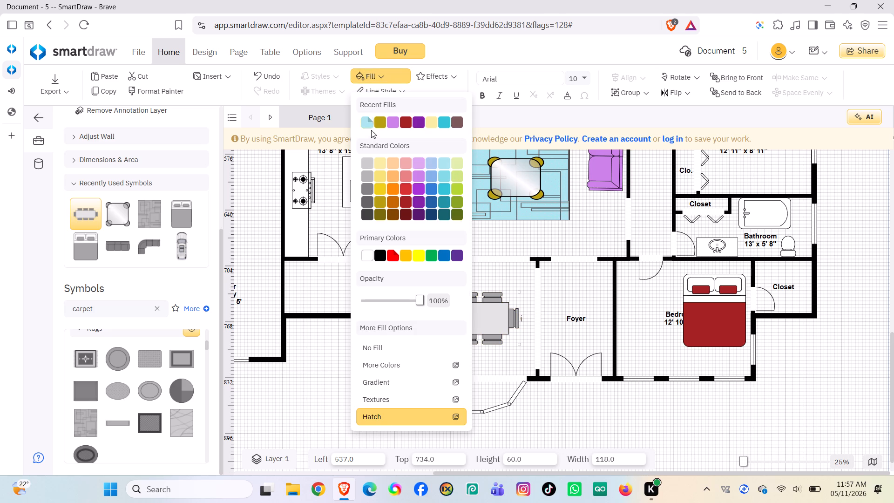
left_click(393, 185)
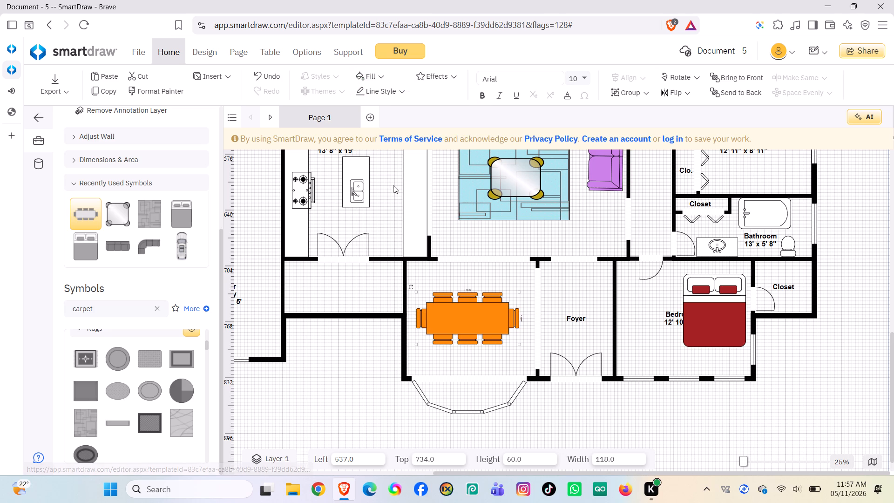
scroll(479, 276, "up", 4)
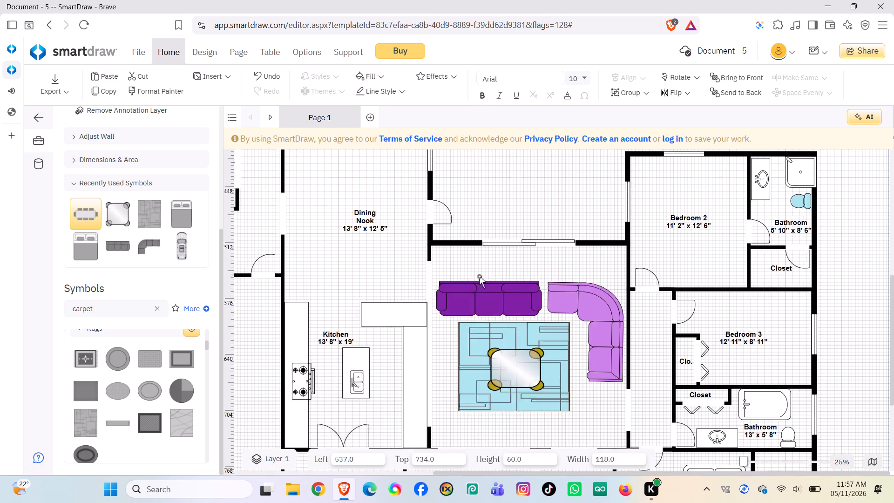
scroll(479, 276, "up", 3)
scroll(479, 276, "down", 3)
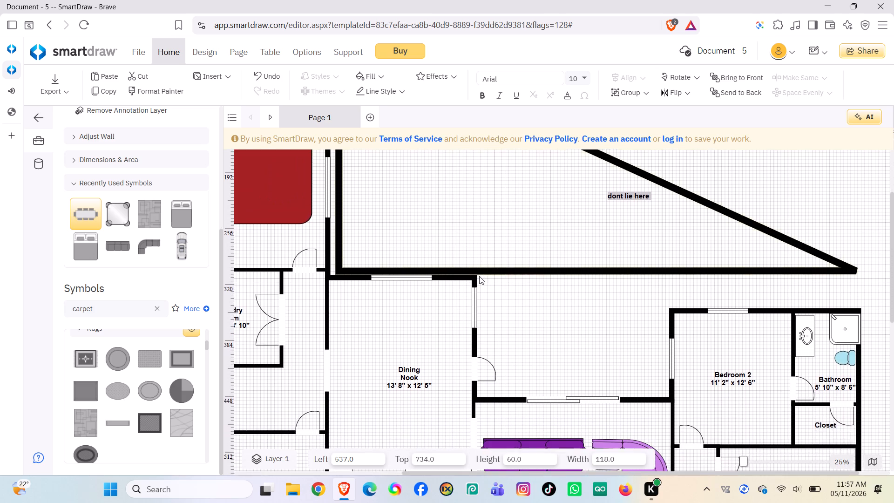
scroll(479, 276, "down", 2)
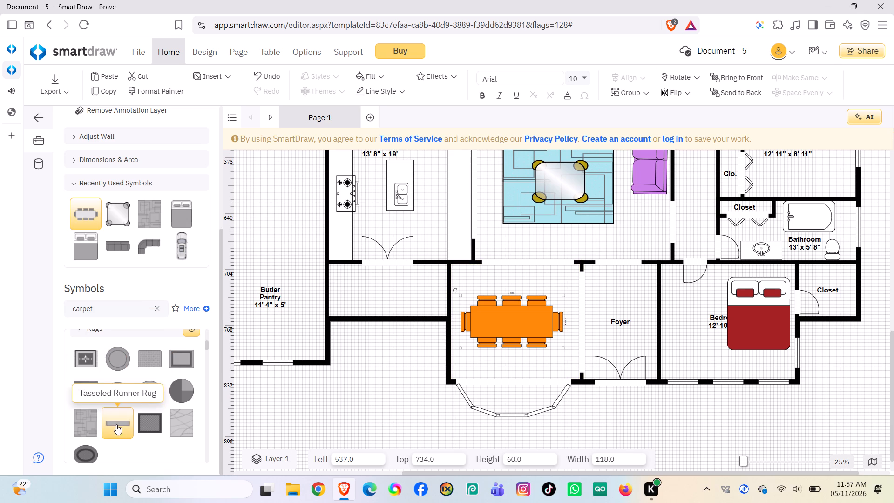
Place a Rectangle Rug from the carpet symbols in the Foyer at about 684.8 left and 738.9 top.
scroll(107, 437, "down", 3)
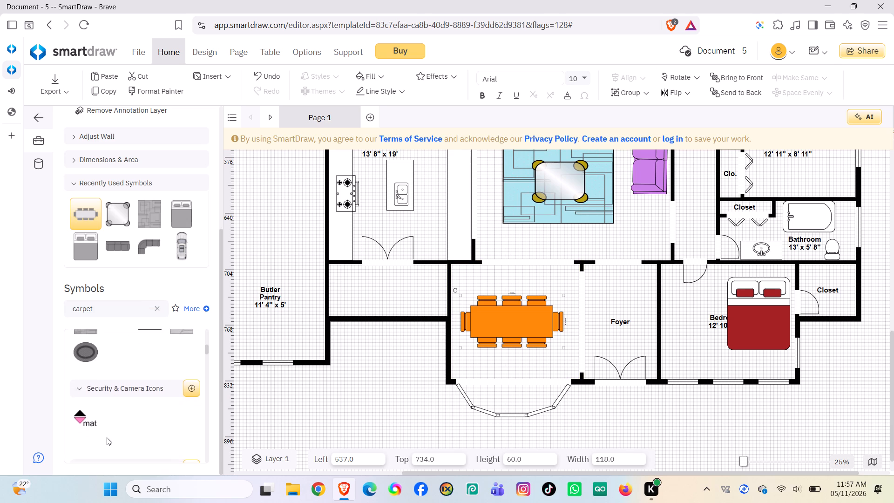
scroll(107, 437, "up", 4)
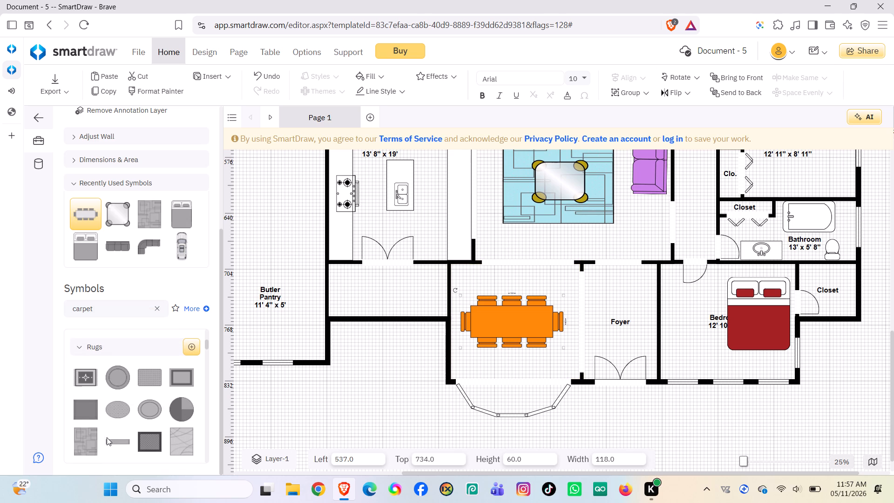
scroll(107, 437, "up", 1)
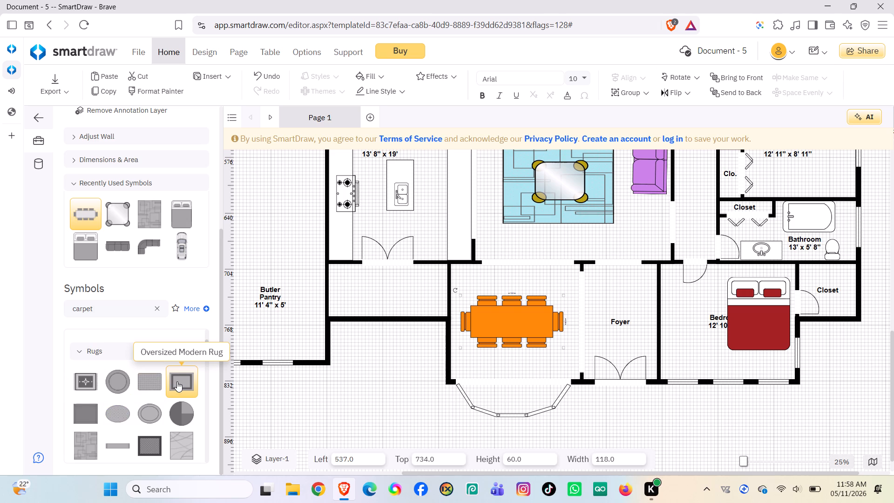
left_click(152, 440)
left_click(152, 440)
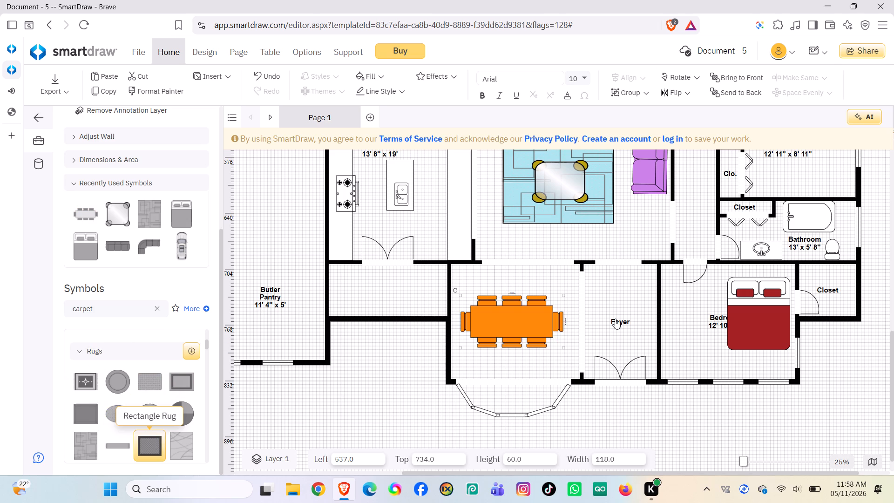
left_click_drag(149, 442, 201, 427)
left_click_drag(201, 427, 439, 388)
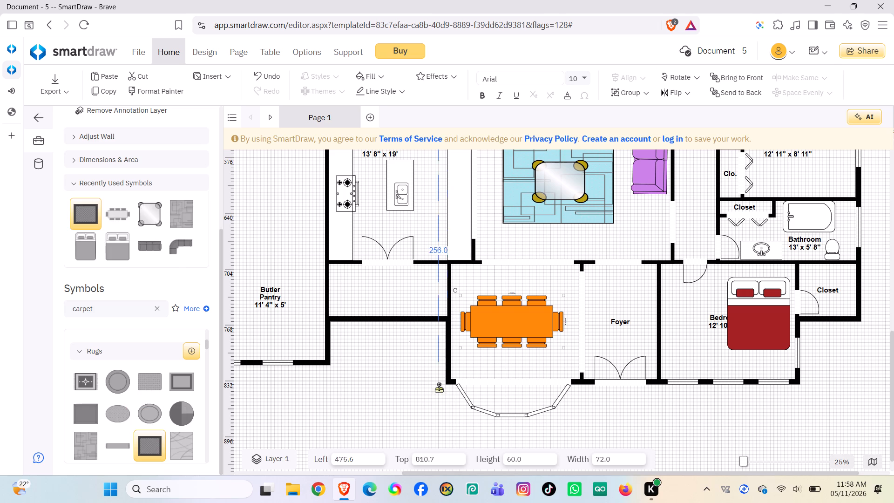
left_click_drag(439, 388, 624, 326)
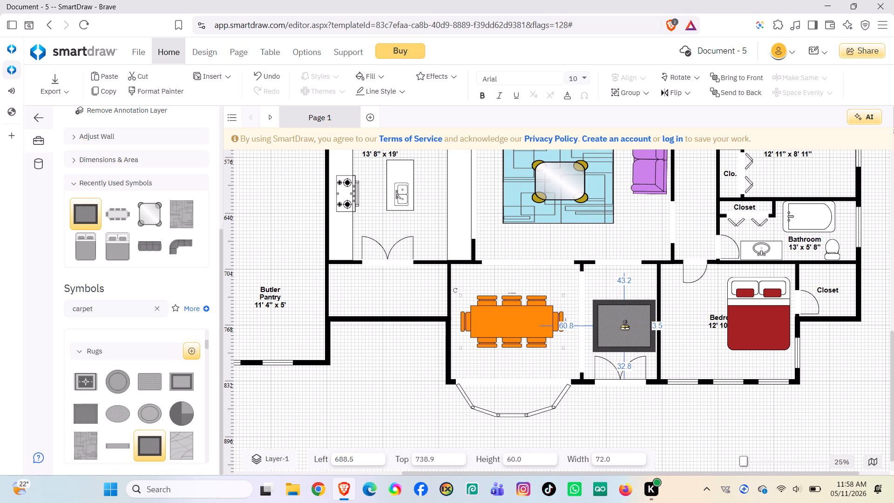
left_click_drag(624, 326, 621, 326)
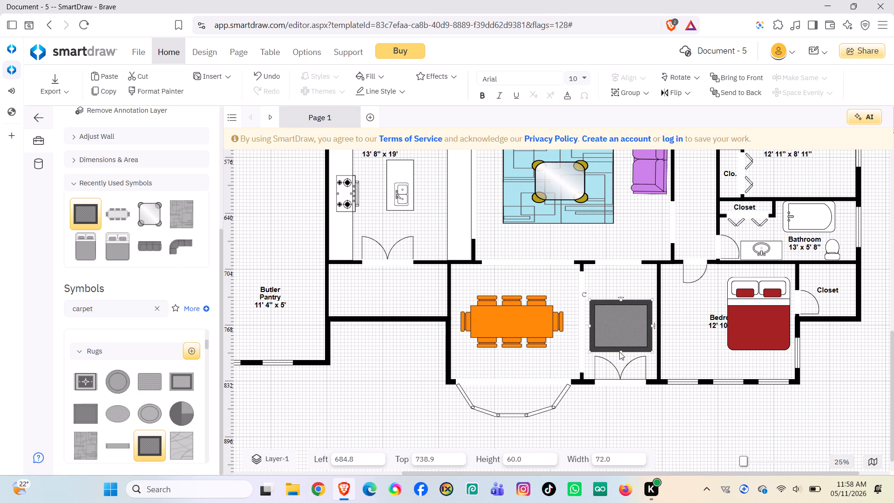
Resize the Foyer rug to about 68 wide and 85.9 high, stretching it toward the Living Room.
left_click_drag(620, 353, 620, 349)
left_click_drag(620, 349, 620, 346)
left_click_drag(621, 351, 621, 346)
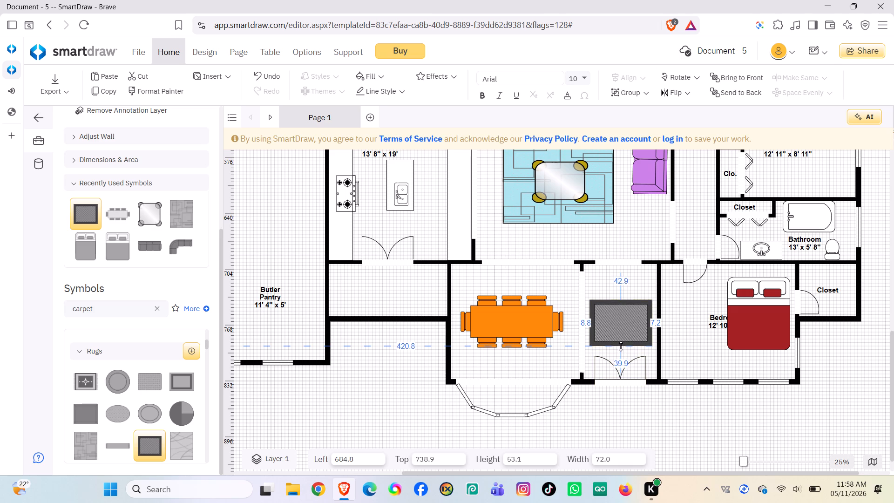
left_click_drag(621, 346, 621, 347)
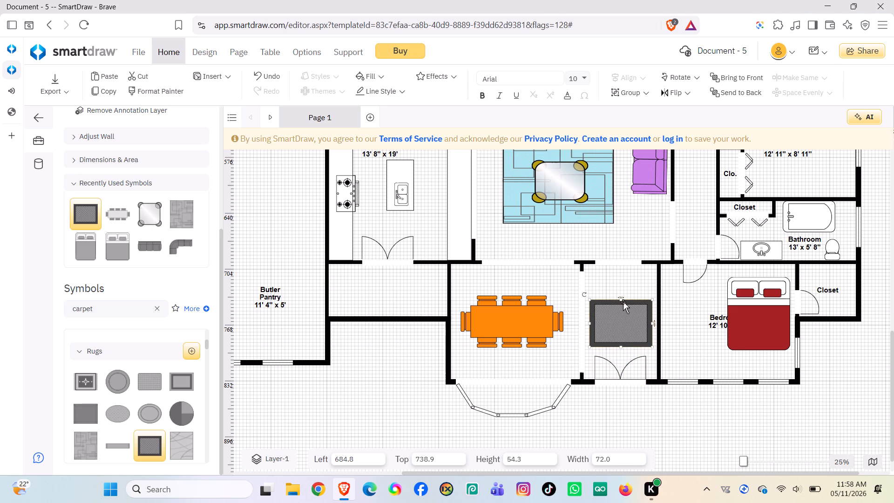
left_click_drag(622, 300, 615, 279)
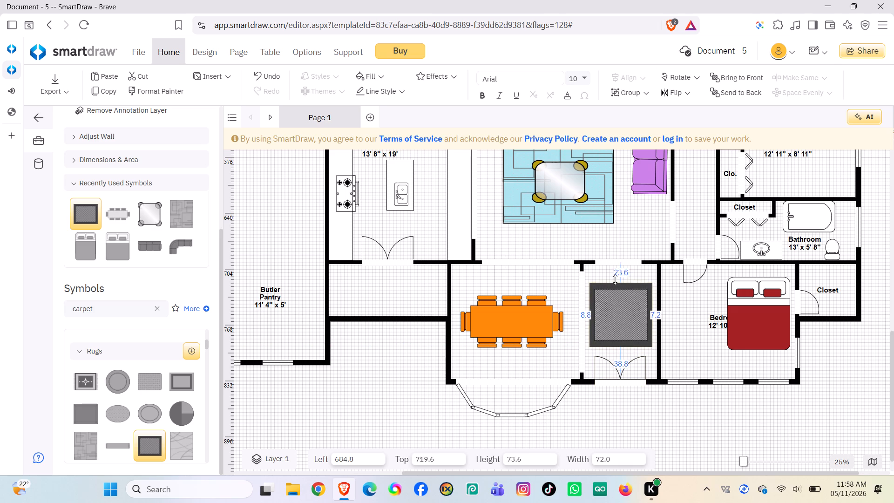
left_click_drag(615, 279, 612, 272)
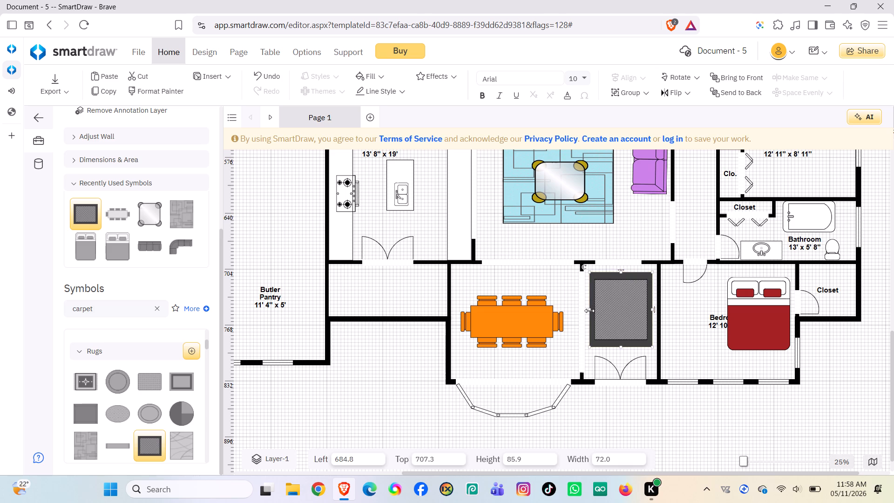
left_click(589, 311)
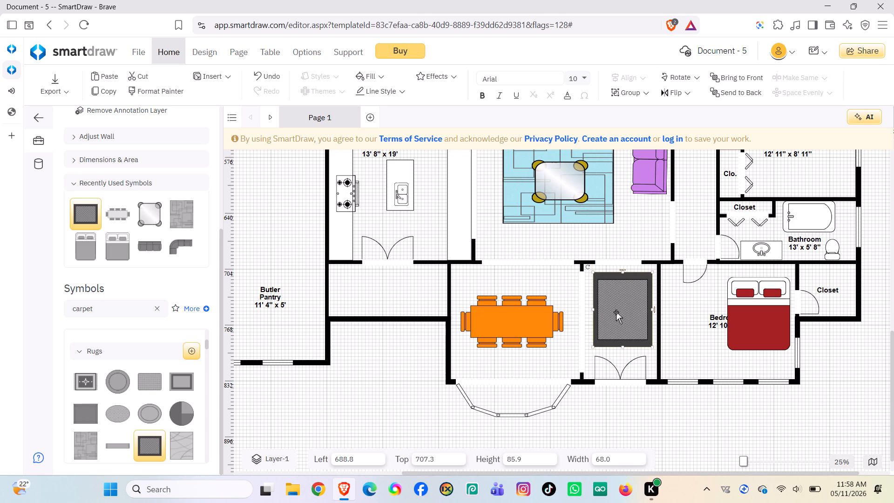
right_click(616, 312)
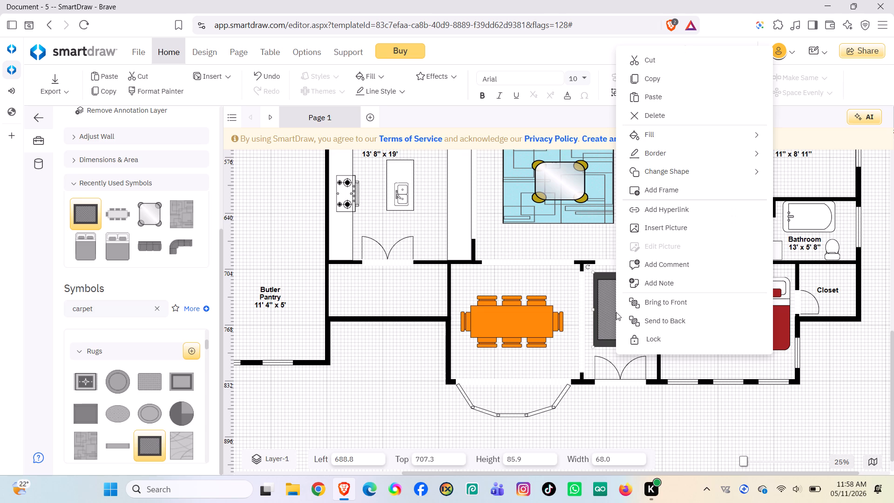
left_click(592, 329)
Move the orange dining table set out of the Dining Room to the empty area below the Butler Pantry, about 380.7 left and 823.6 top.
left_click_drag(516, 331, 380, 409)
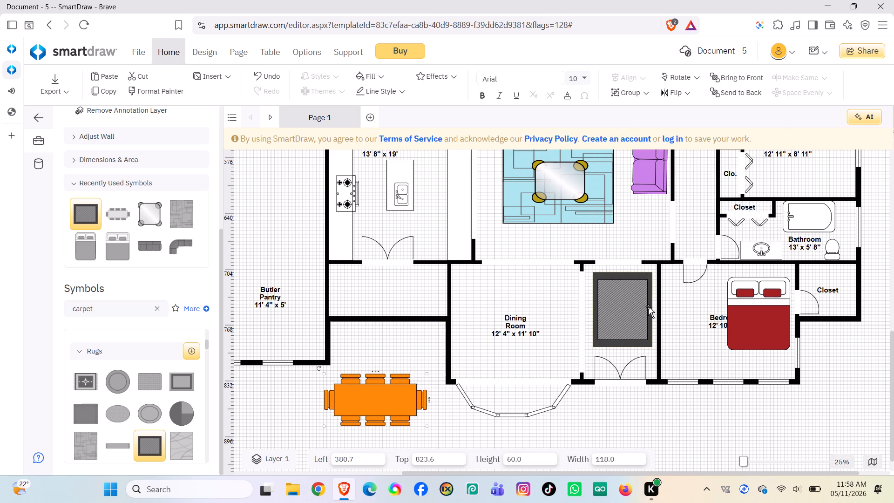
Move the Foyer rug into the Dining Room, at about 582.7 left and 730.8 top.
left_click_drag(629, 311, 521, 332)
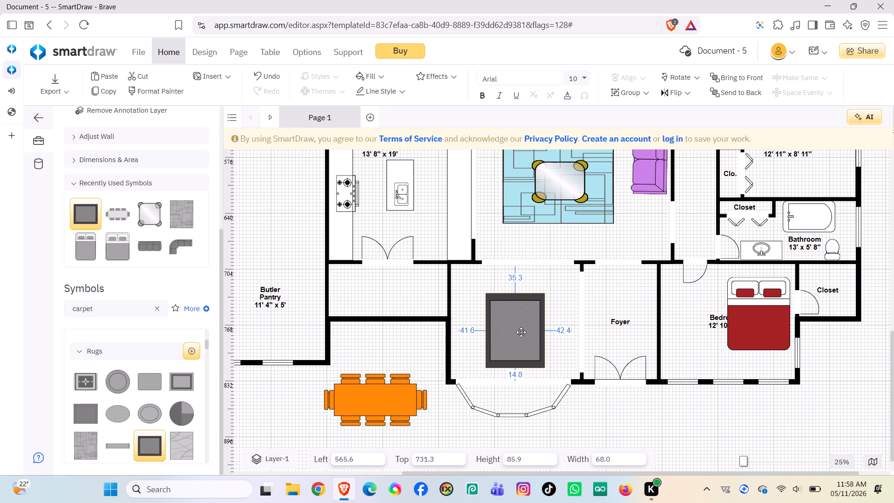
left_click_drag(521, 332, 523, 332)
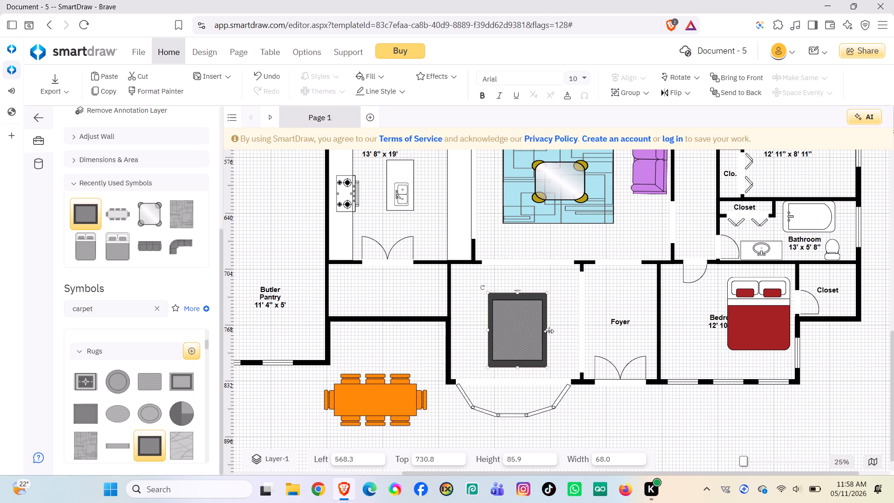
left_click_drag(543, 332, 559, 330)
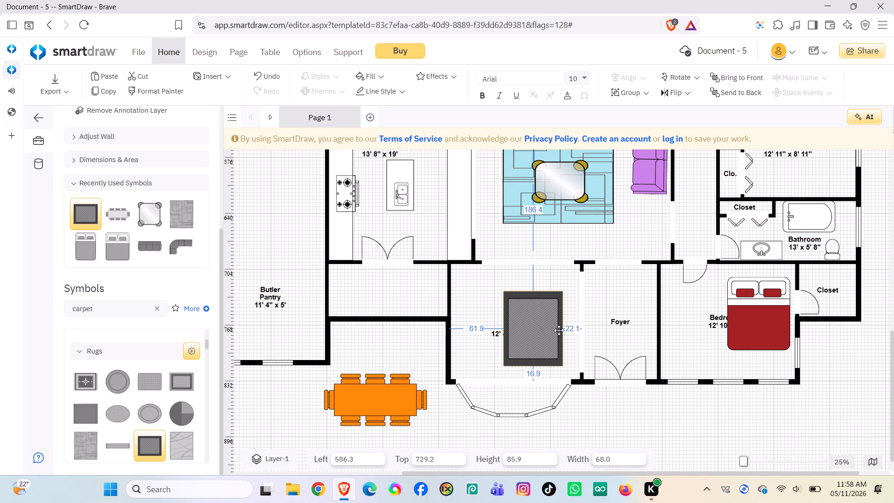
left_click_drag(559, 330, 555, 332)
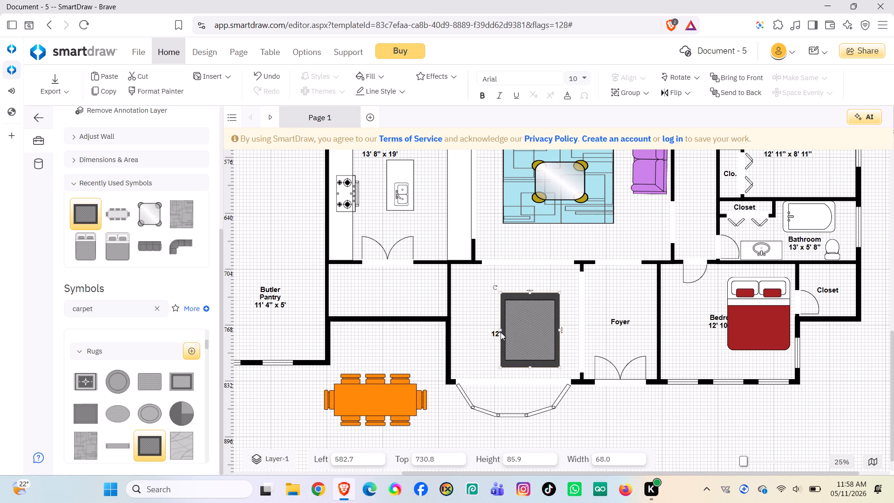
Resize the Dining Room rug to about 111.5 wide and 75.7 high, positioned at about 551.7 left and 732.4 top.
left_click_drag(500, 331, 473, 331)
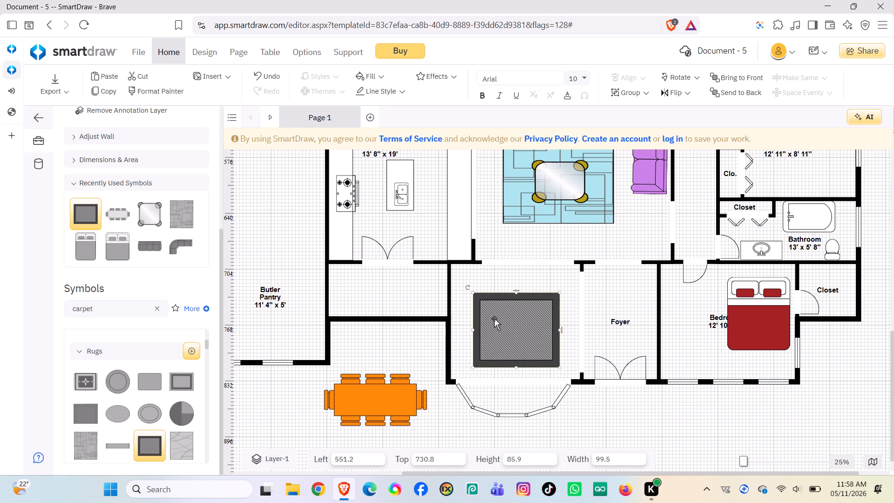
left_click_drag(516, 292, 518, 302)
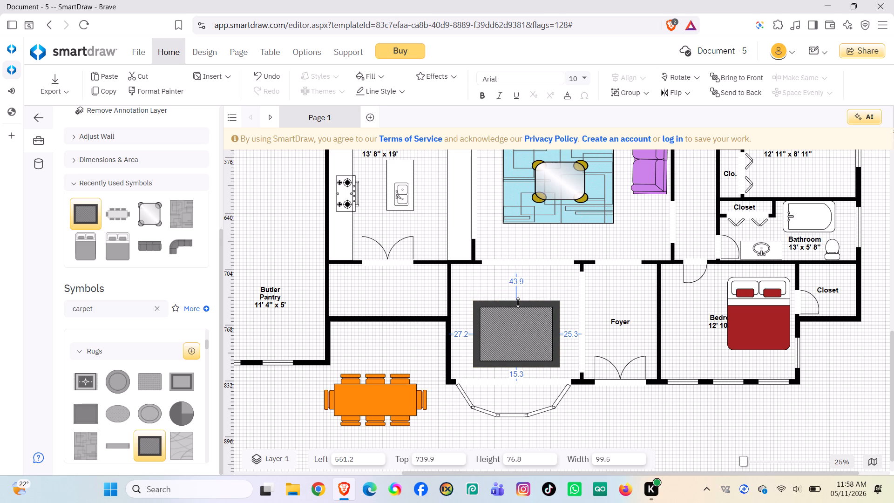
left_click_drag(518, 302, 518, 307)
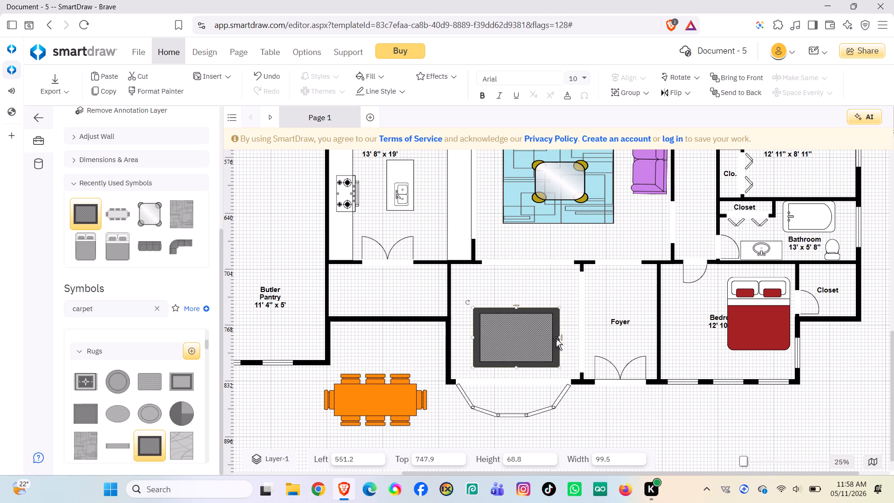
left_click_drag(560, 339, 570, 339)
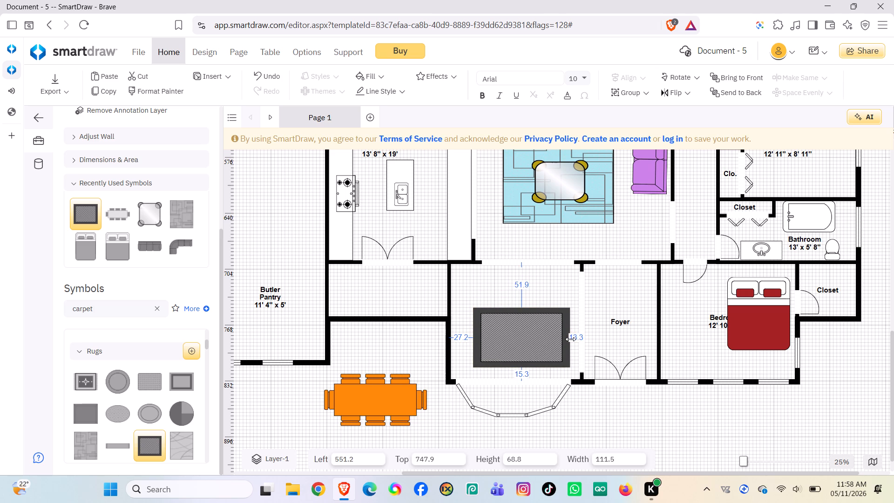
left_click(521, 331)
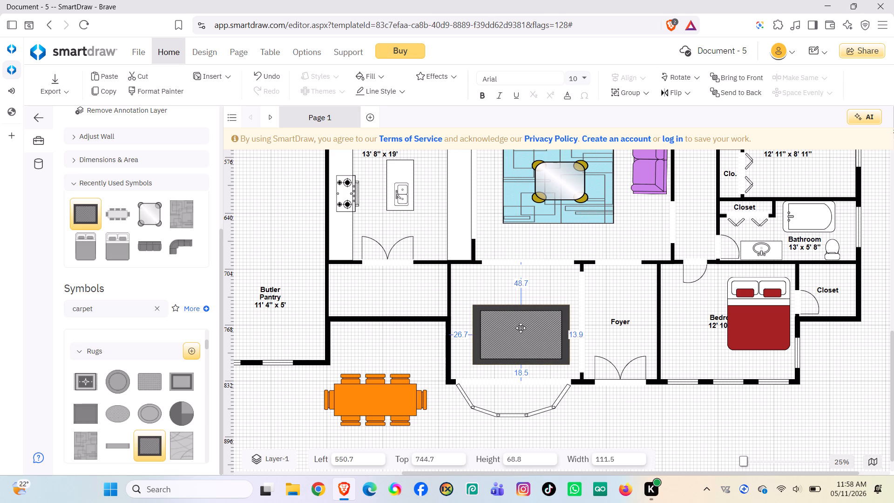
left_click_drag(521, 305, 520, 298)
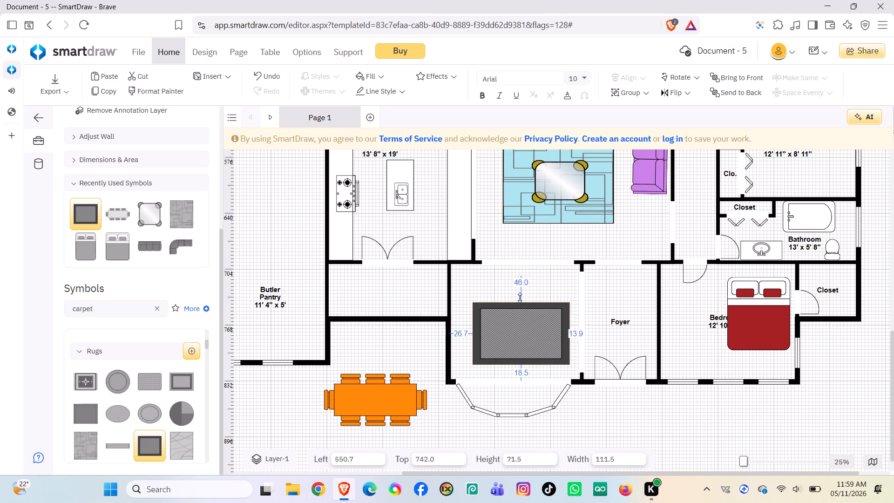
left_click_drag(520, 298, 518, 299)
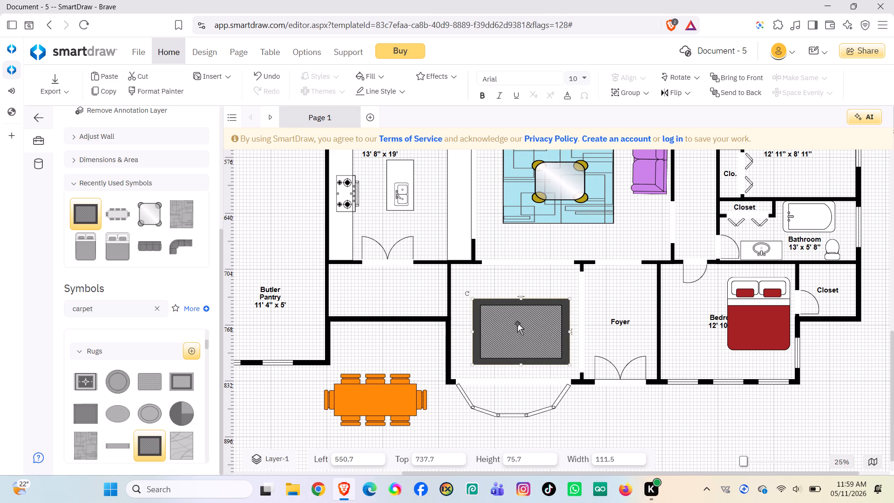
left_click_drag(517, 323, 518, 319)
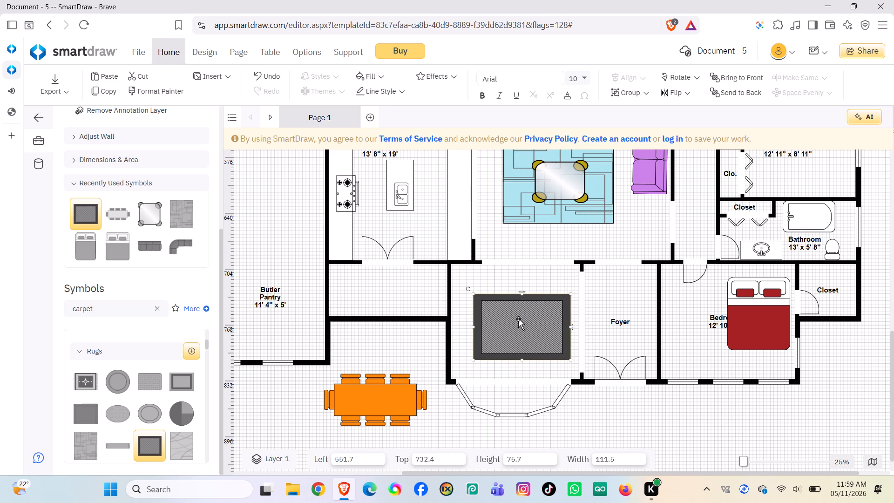
Delete the orange dining table set from the empty area outside the Dining Room.
left_click_drag(391, 388, 422, 365)
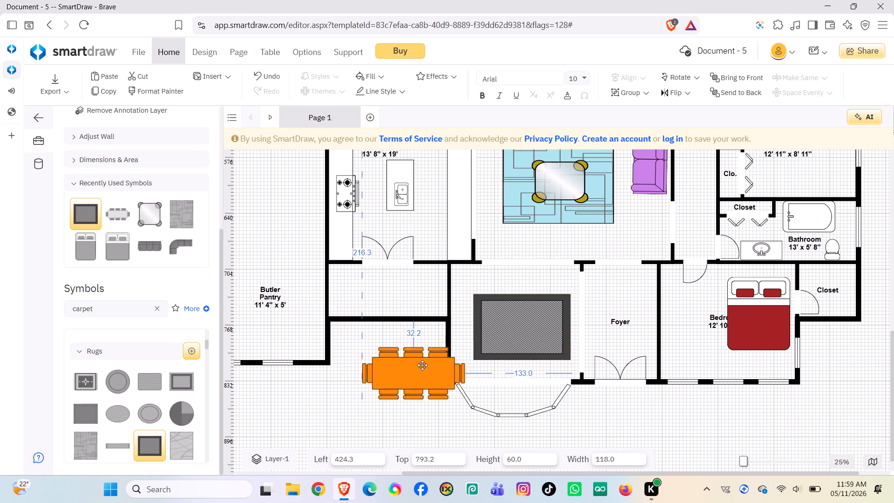
left_click_drag(422, 365, 407, 374)
right_click(407, 374)
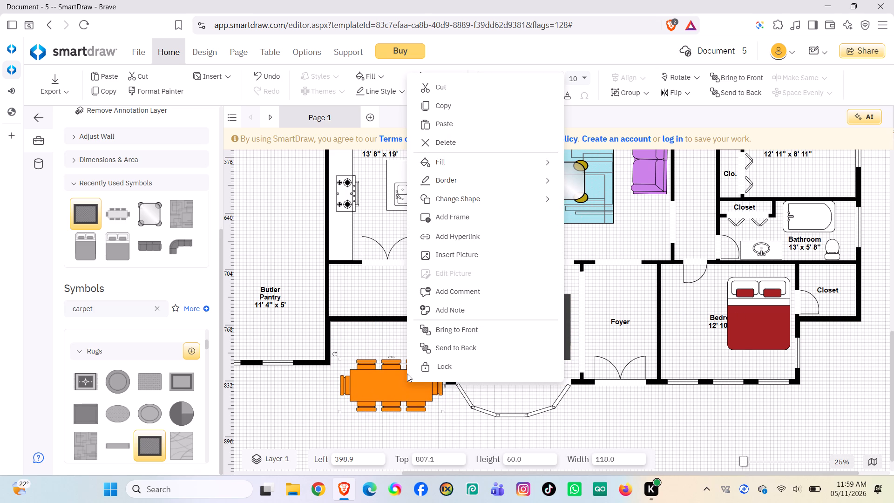
left_click(445, 137)
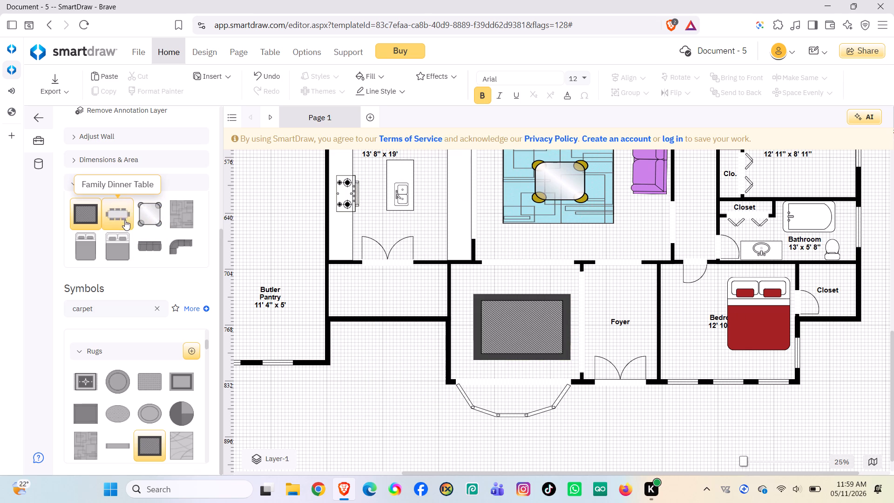
Place a new Family Dinner Table over the Dining Room rug at about 546.6 left and 740.3 top.
left_click_drag(118, 215, 233, 243)
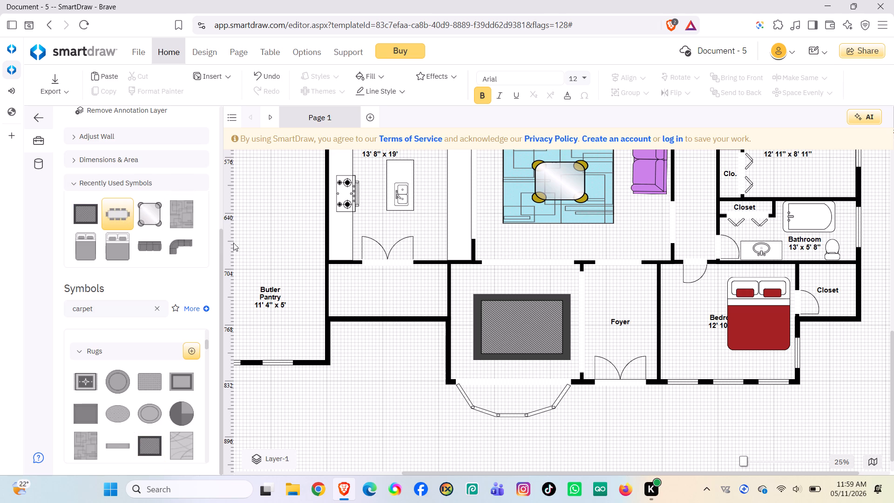
left_click_drag(233, 243, 517, 322)
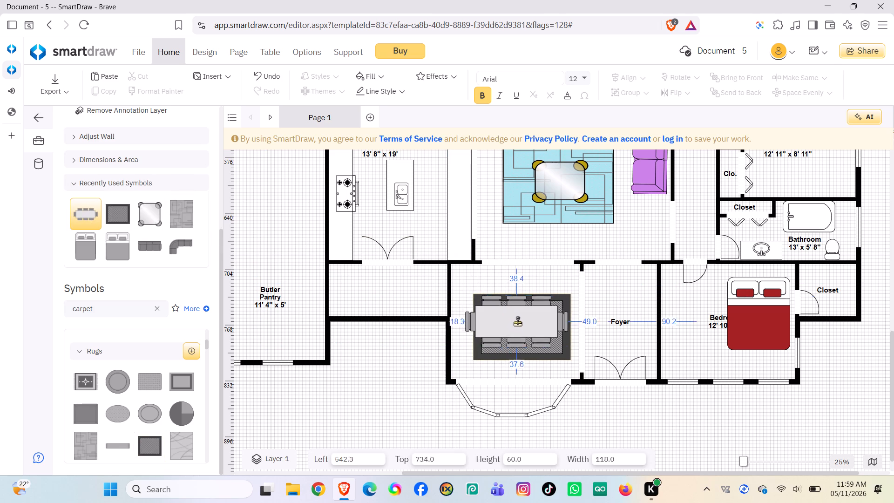
left_click_drag(517, 322, 521, 327)
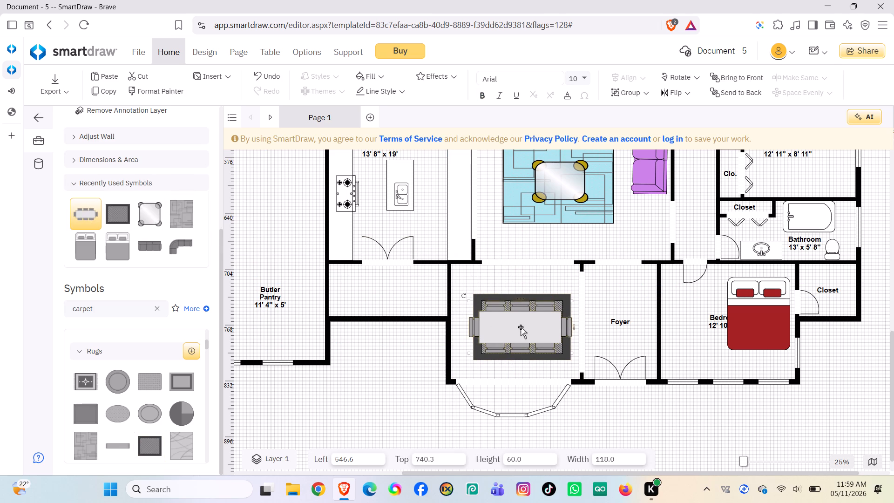
Enlarge the Dining Room rug around the table to about 130.7 wide and 90.7 high, at about 538.9 left and 724.9 top.
left_click(474, 296)
left_click(474, 296)
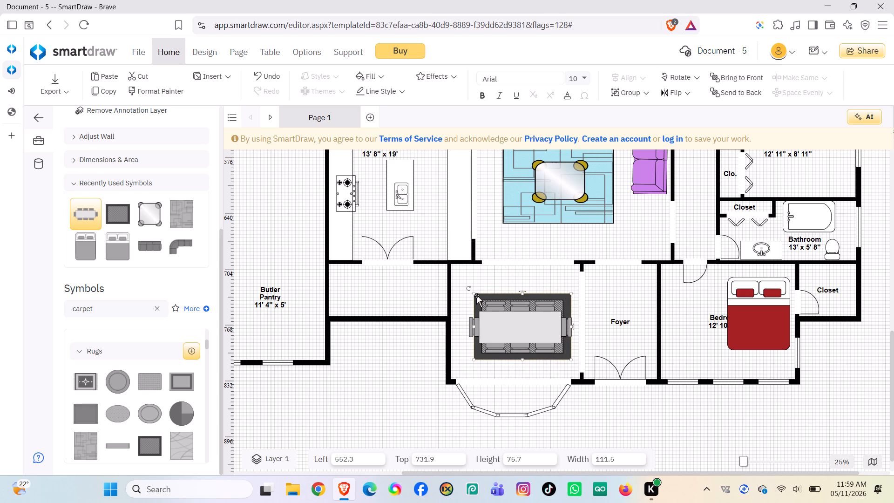
left_click(476, 295)
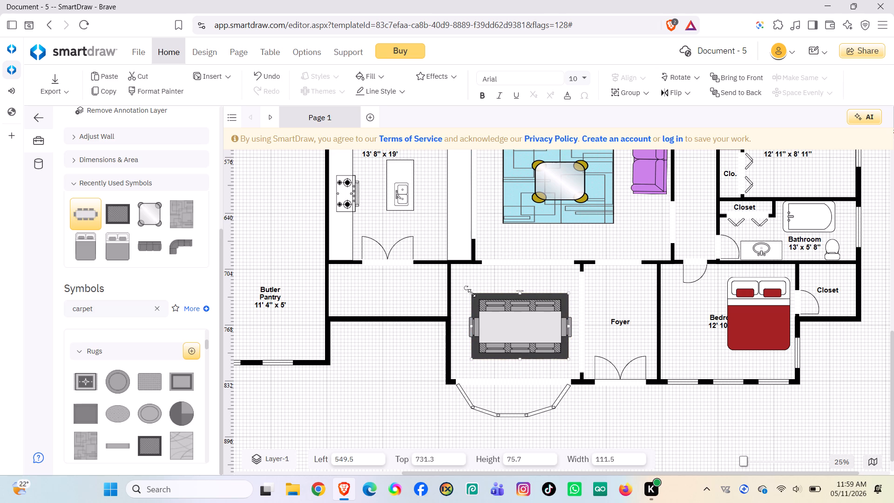
left_click_drag(470, 292, 460, 292)
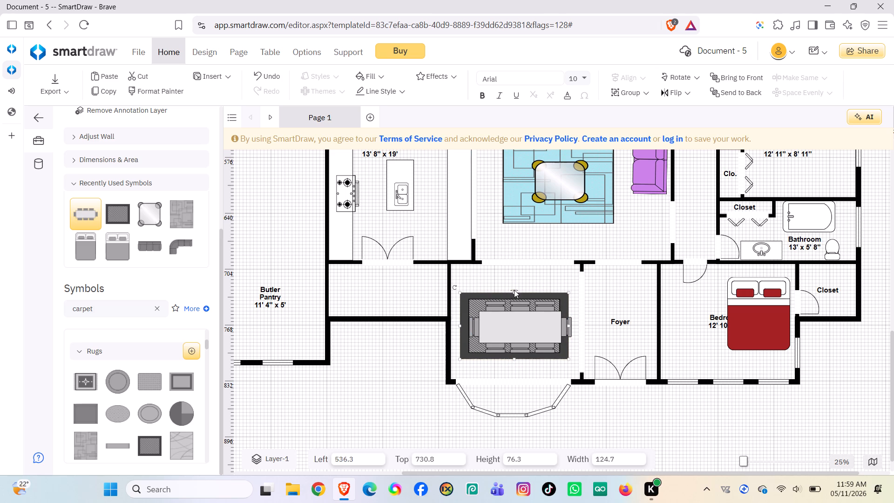
left_click_drag(565, 296, 570, 297)
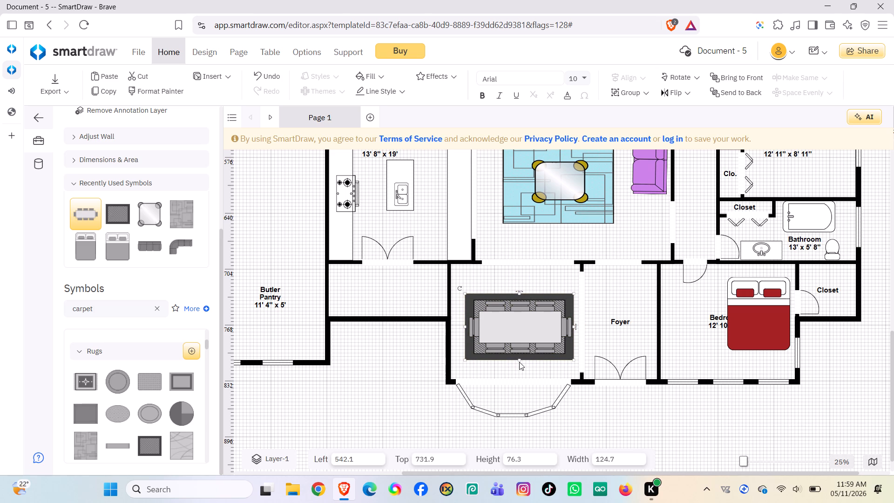
left_click_drag(519, 360, 519, 366)
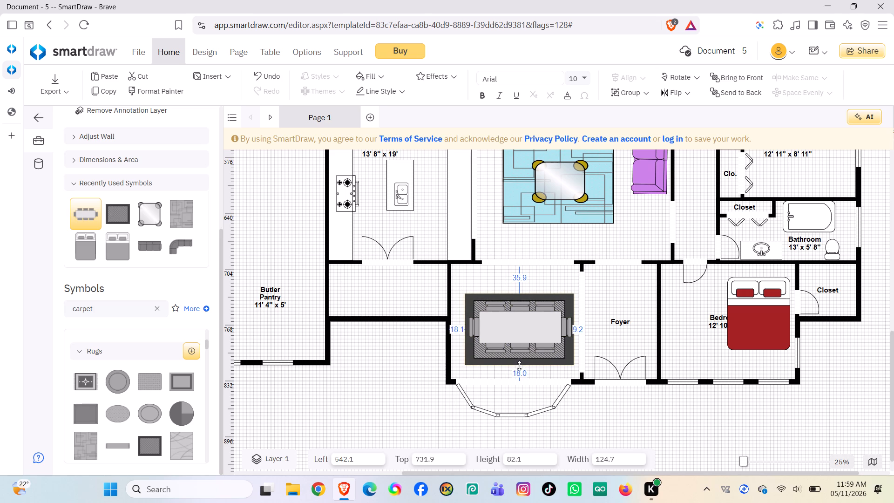
left_click_drag(519, 366, 519, 367)
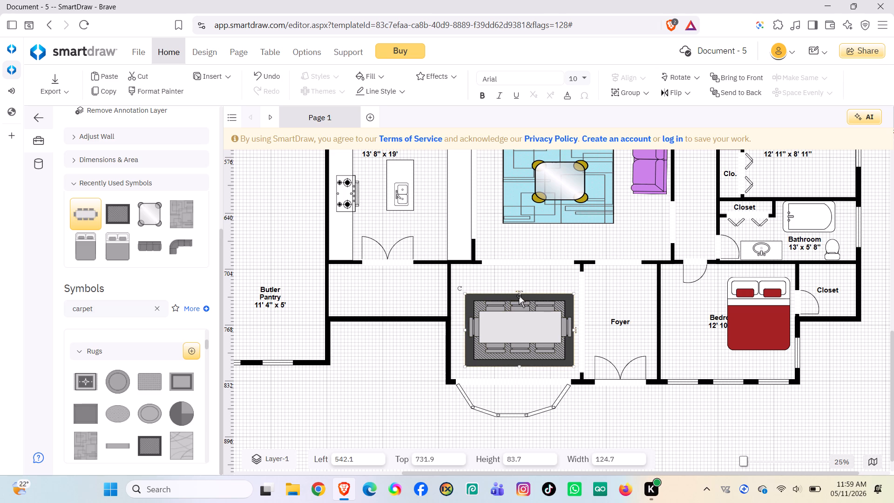
left_click_drag(521, 294, 520, 291)
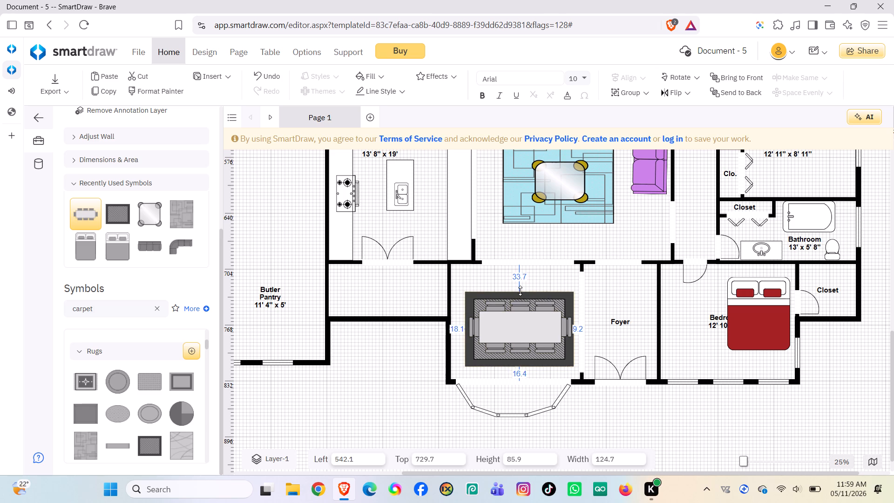
left_click_drag(520, 291, 519, 287)
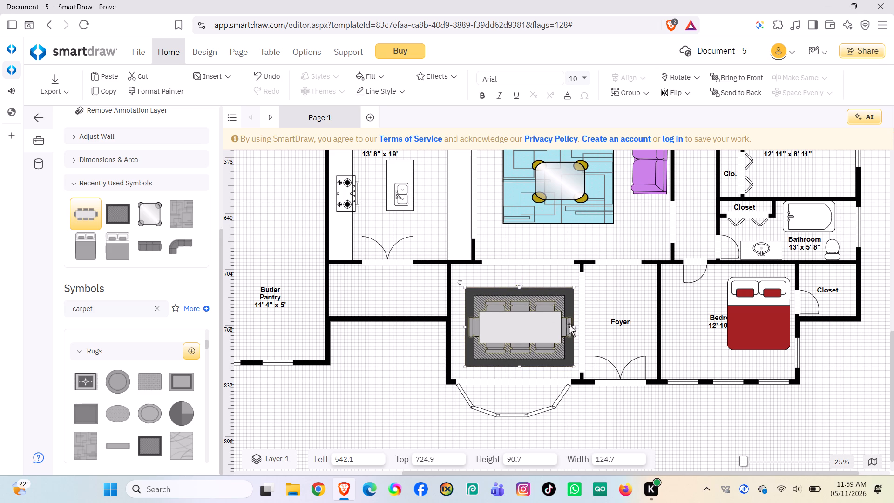
left_click(575, 328)
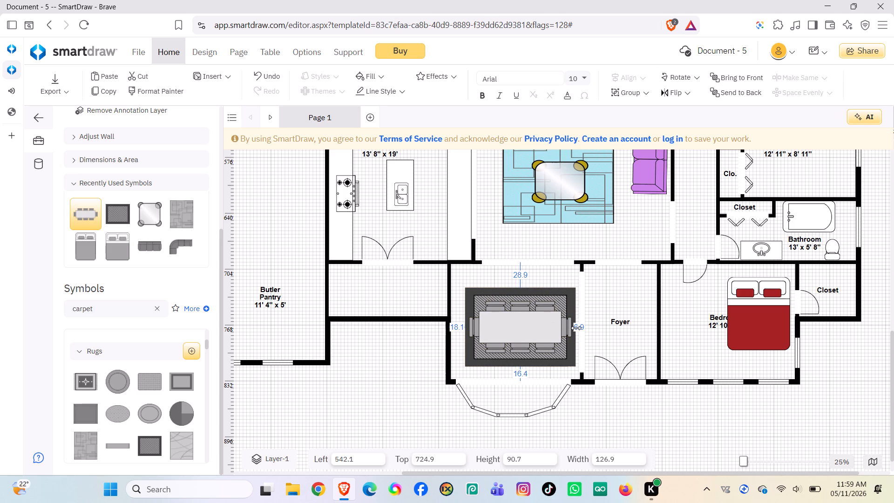
left_click(465, 327)
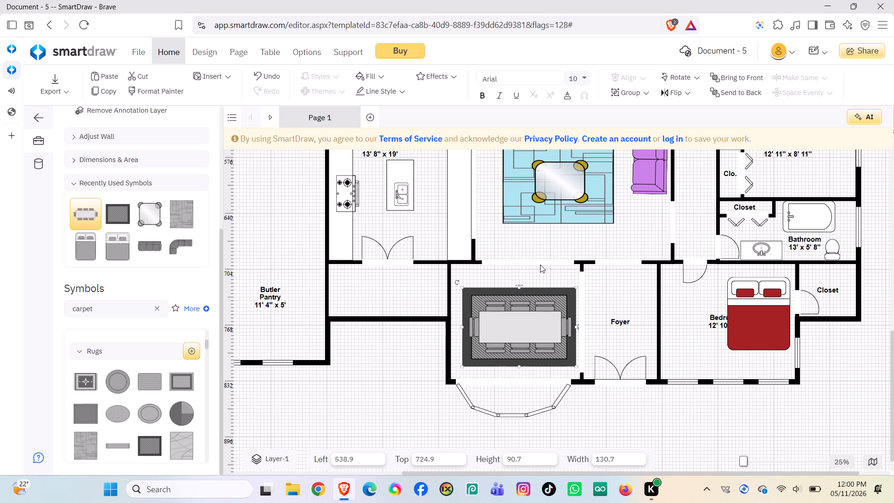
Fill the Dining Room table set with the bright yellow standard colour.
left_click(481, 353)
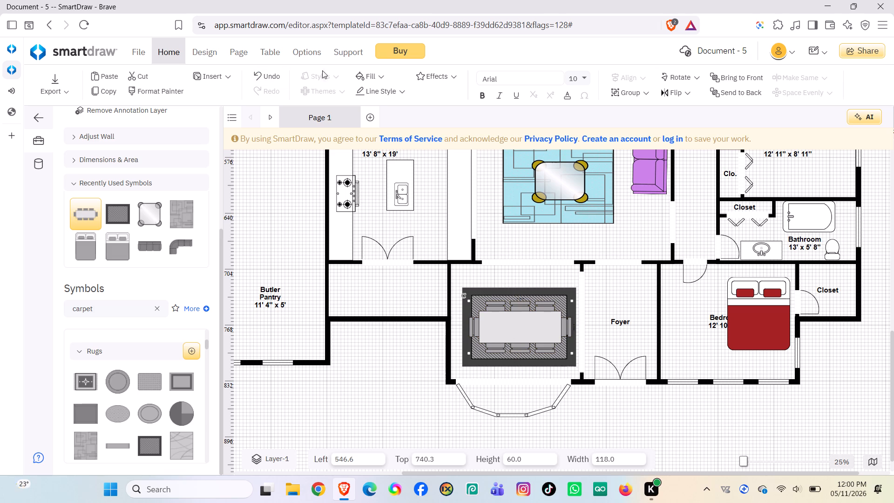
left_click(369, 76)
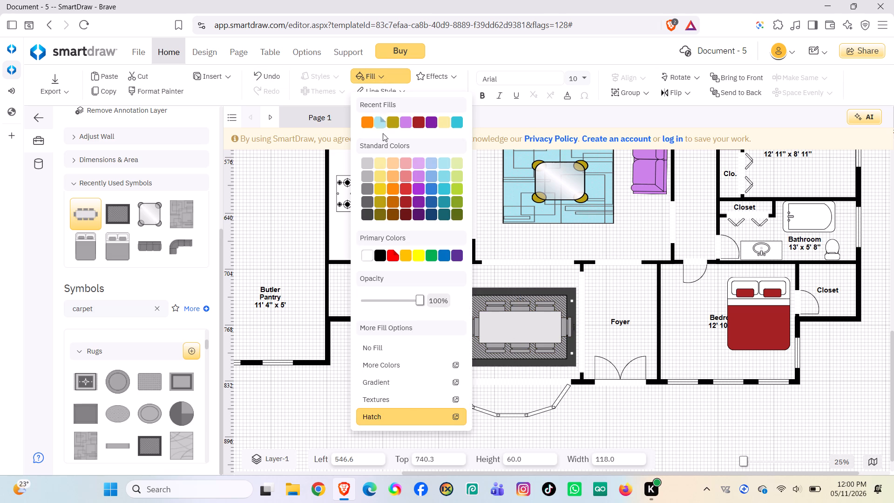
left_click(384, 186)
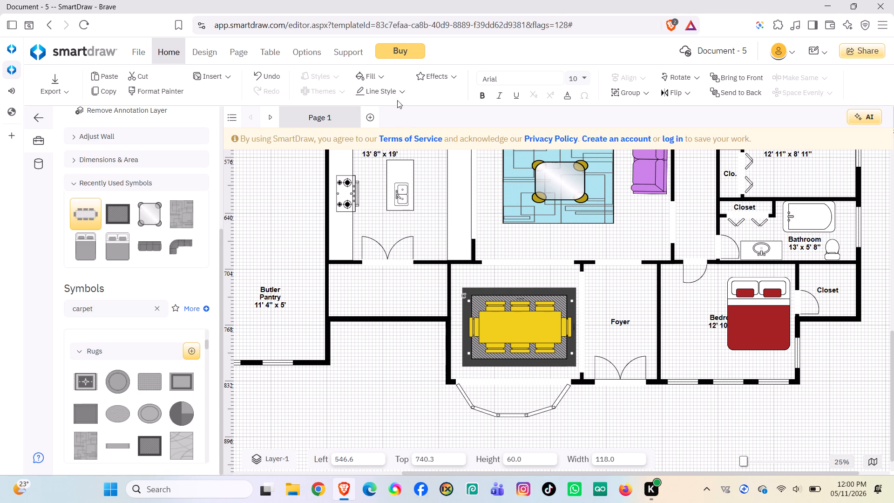
Fill the Dining Room table set with the dark blue standard colour.
left_click(380, 75)
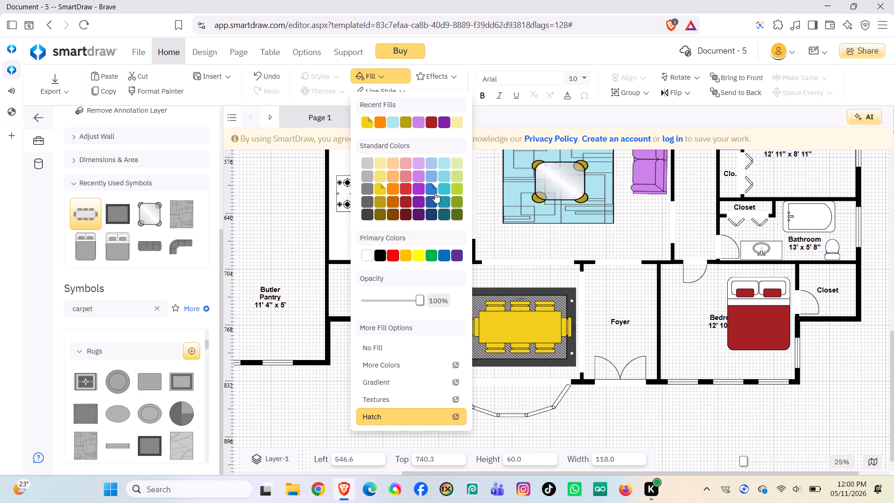
left_click(435, 198)
left_click(435, 198)
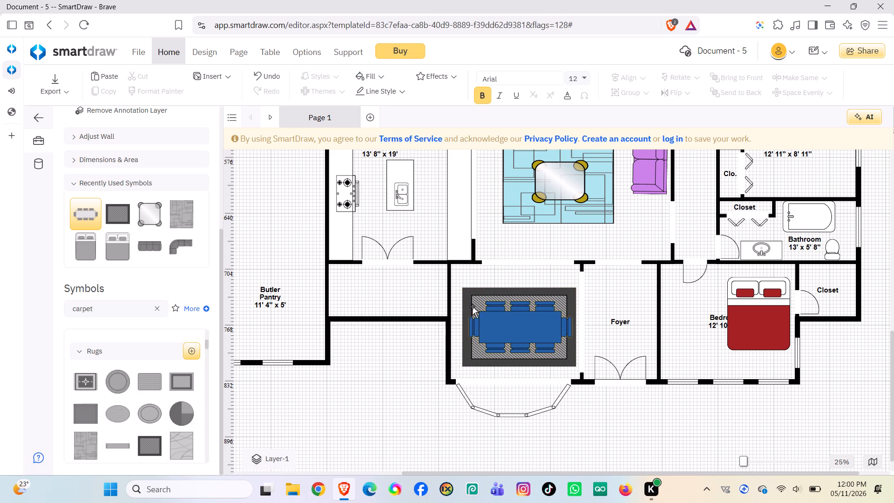
Fill the Dining Room rug with the bright yellow recent colour.
left_click(478, 293)
left_click(478, 293)
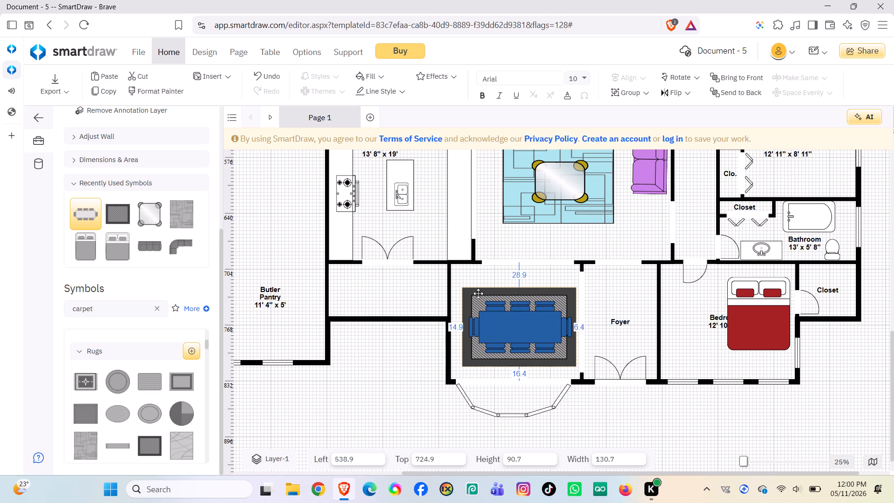
left_click(478, 293)
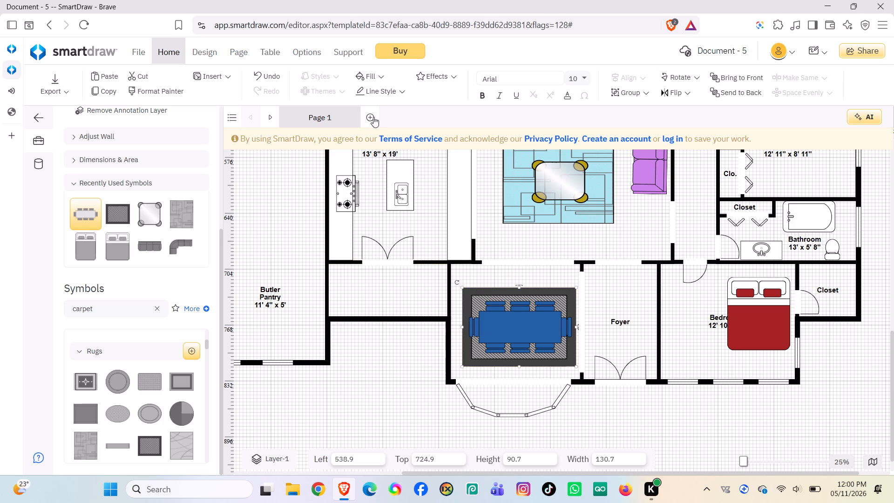
left_click(364, 77)
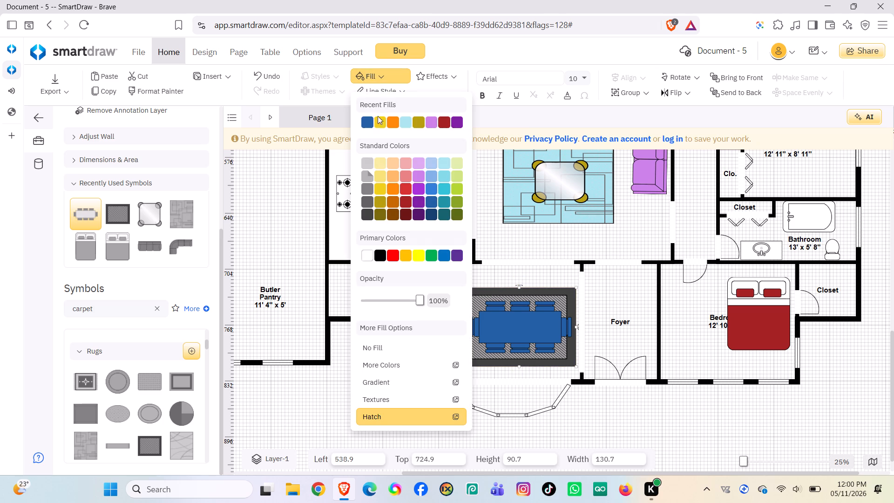
left_click(378, 120)
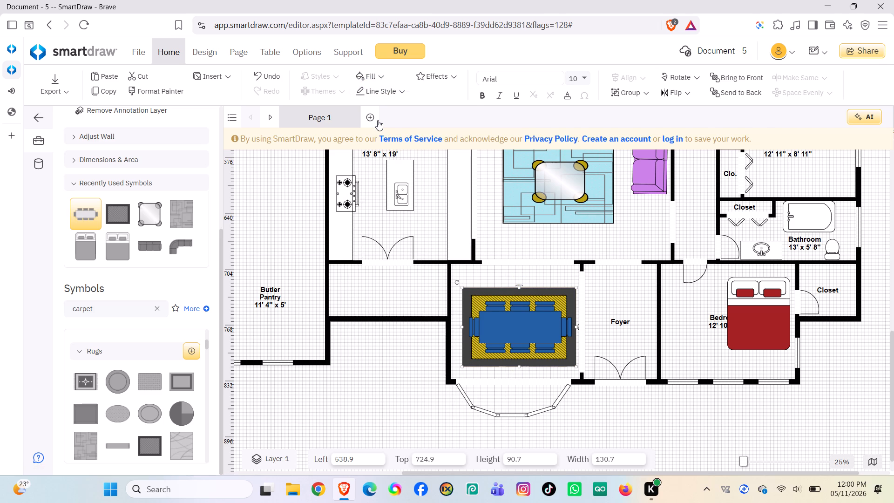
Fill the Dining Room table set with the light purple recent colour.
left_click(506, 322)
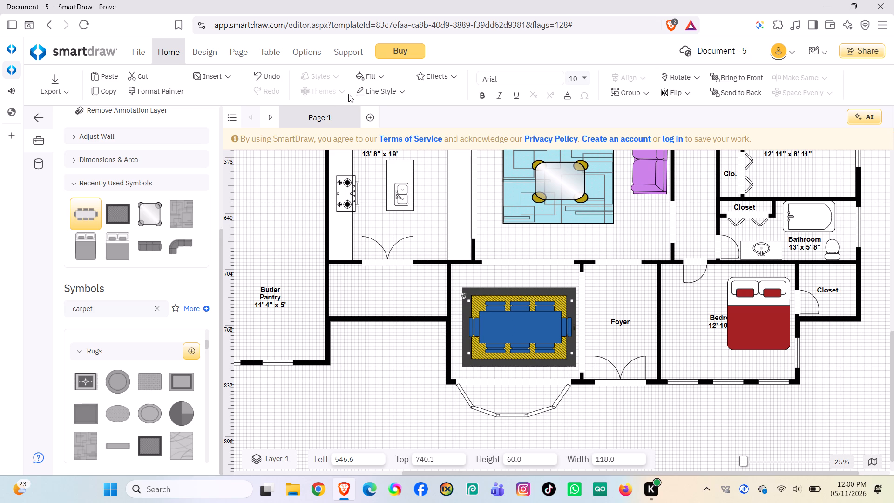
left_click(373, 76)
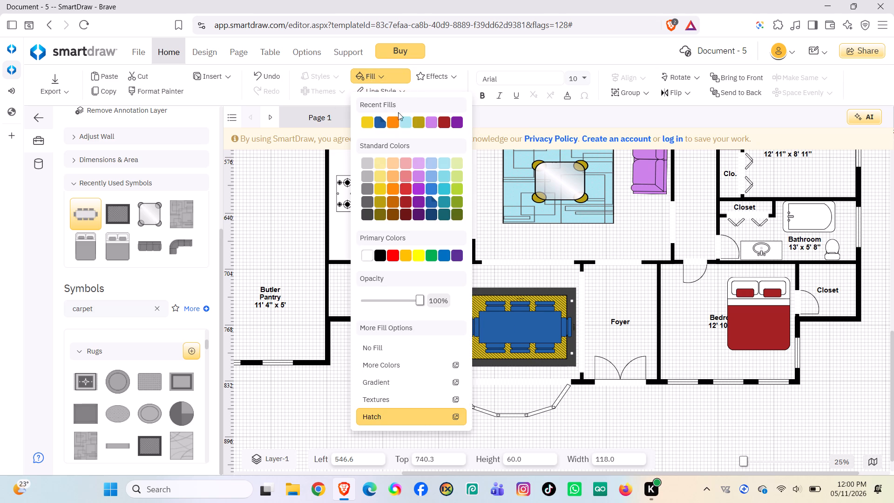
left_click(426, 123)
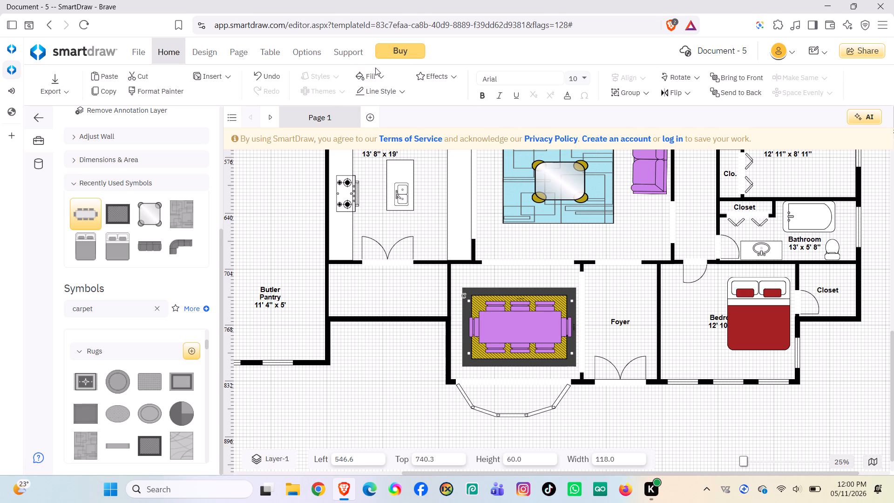
Fill the Dining Room table set with the bright orange standard colour and deselect it.
left_click(383, 78)
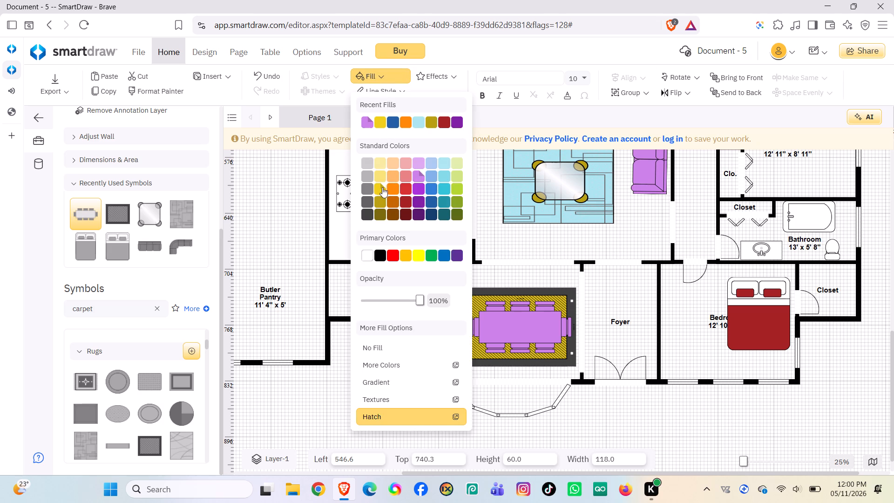
left_click(392, 188)
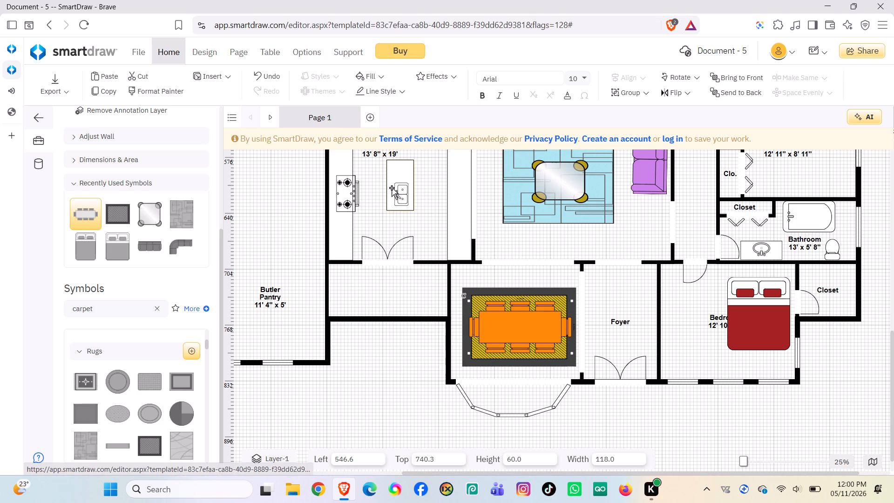
left_click(605, 317)
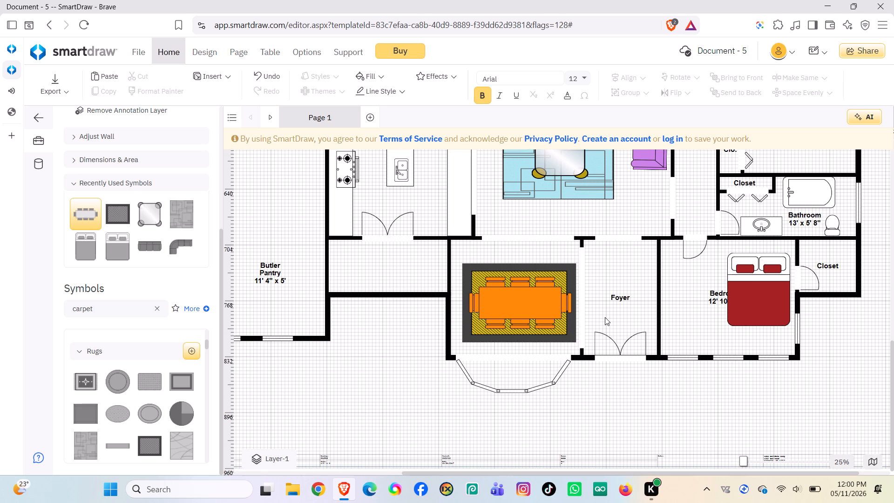
Look over the plan from the Dining Room and living area up to the bedrooms and across to the Garage.
scroll(605, 317, "up", 1)
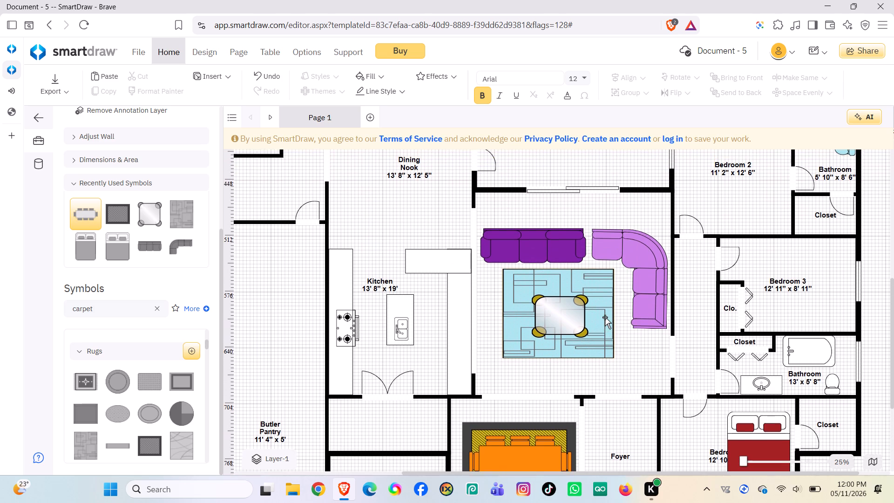
scroll(605, 317, "up", 2)
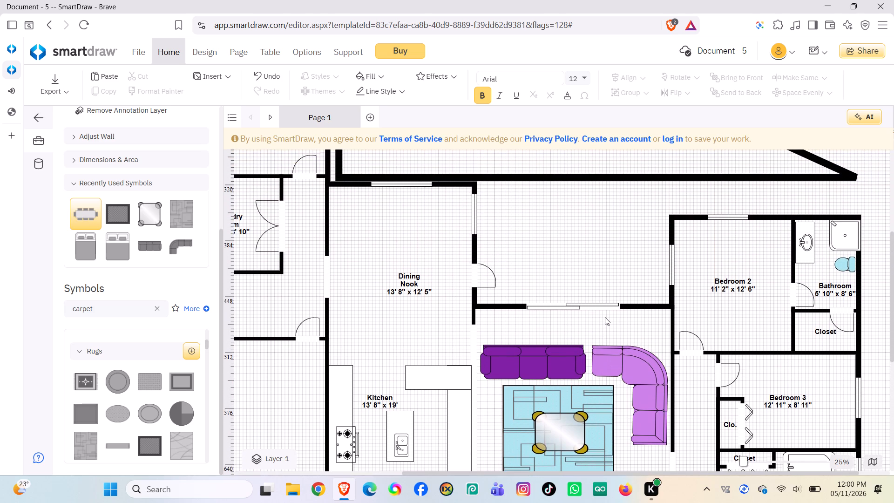
scroll(605, 317, "up", 1)
scroll(605, 317, "down", 3)
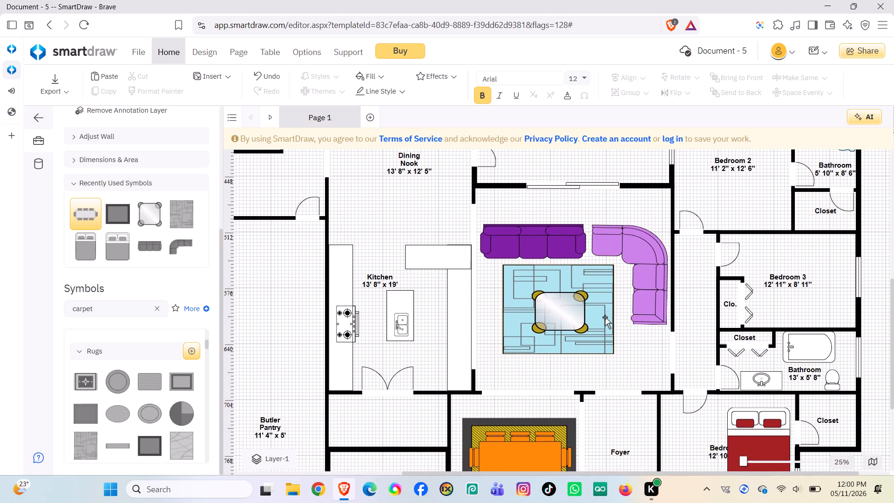
scroll(605, 317, "down", 1)
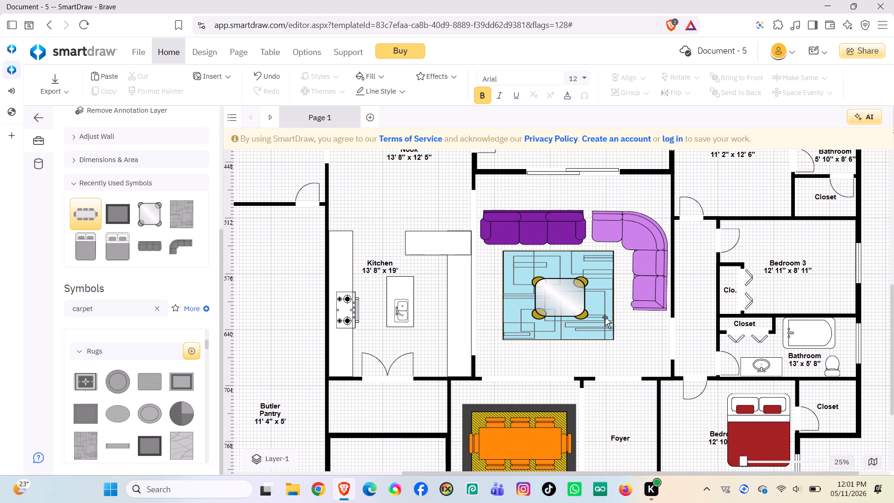
scroll(605, 317, "down", 2)
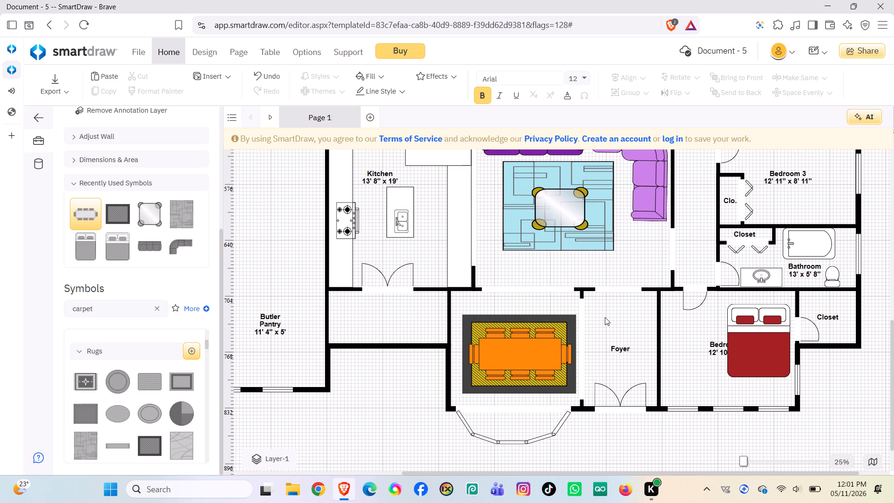
scroll(605, 317, "up", 2)
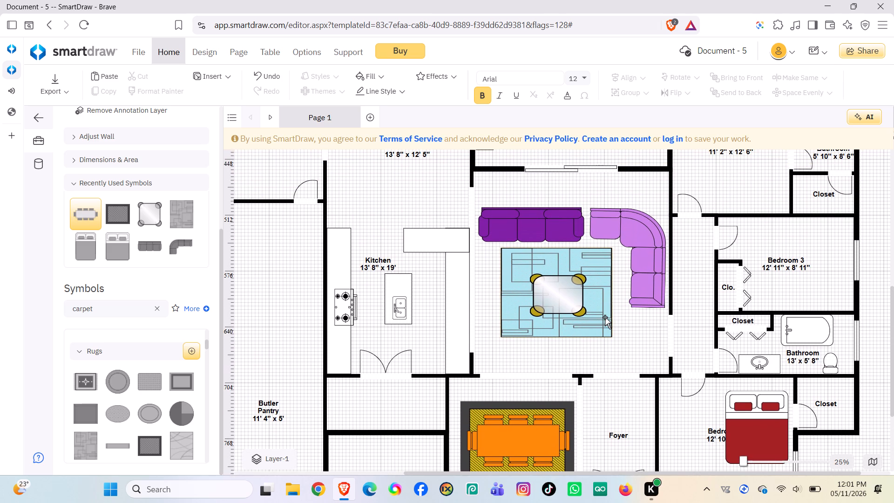
scroll(605, 317, "down", 2)
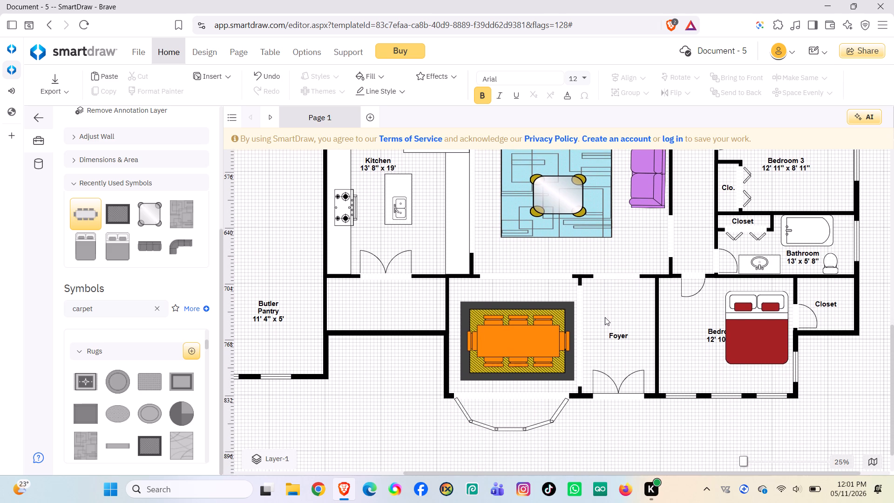
scroll(605, 317, "up", 1)
scroll(605, 317, "right", 3)
scroll(605, 317, "up", 1)
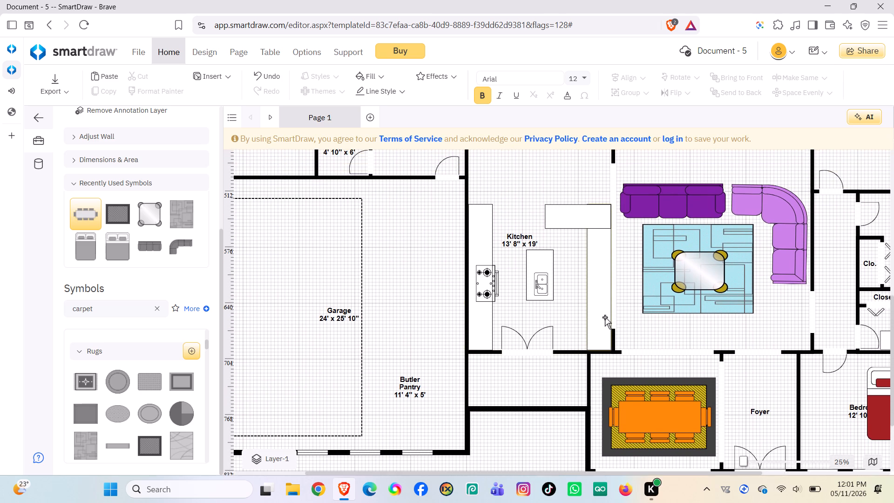
scroll(605, 317, "right", 4)
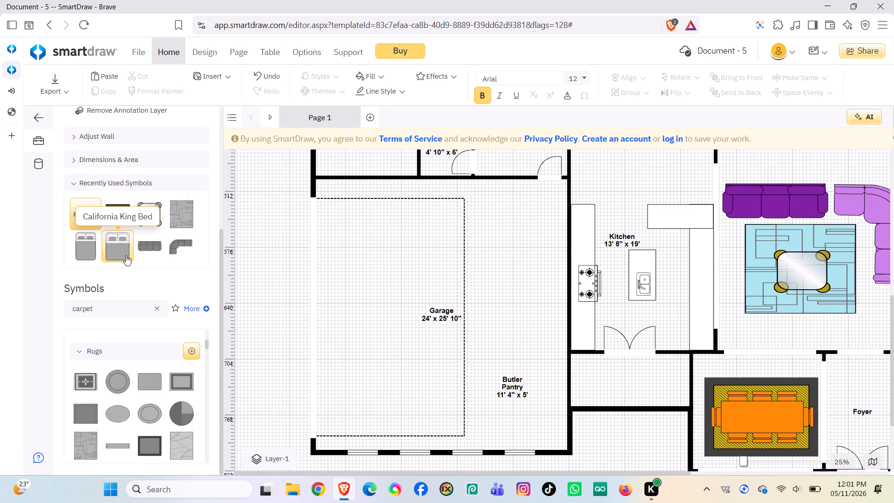
Search the symbol library for car.
scroll(119, 317, "down", 1)
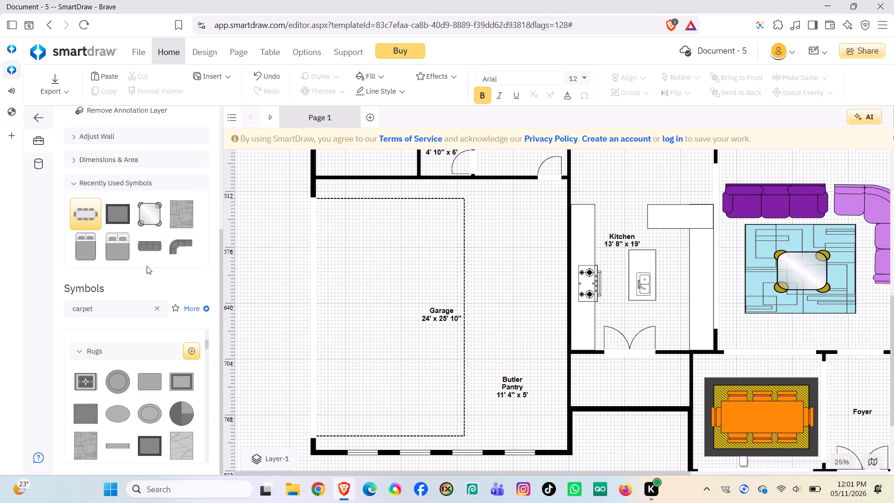
left_click(118, 311)
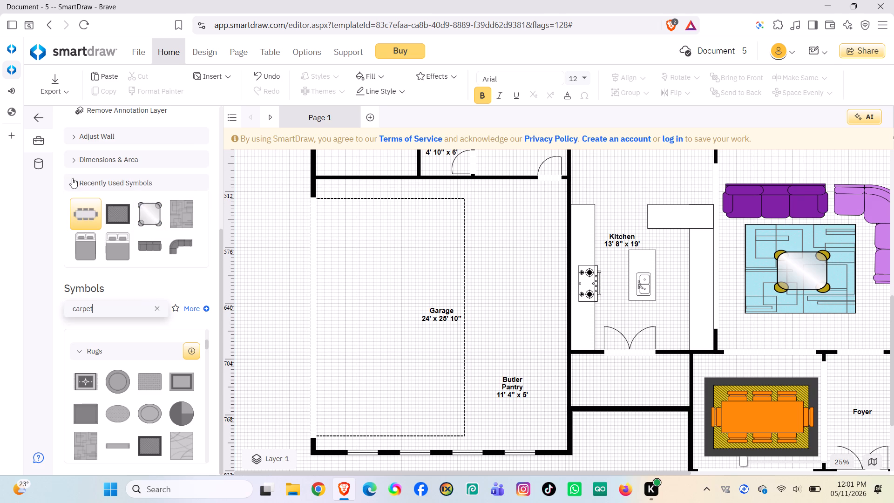
key("BackSpace")
key("BackSpace")
key("BackSpace")
key("BackSpace")
key("BackSpace")
key("BackSpace")
key("BackSpace")
key("BackSpace")
key("BackSpace")
key("BackSpace")
key("BackSpace")
key("BackSpace")
key("BackSpace")
key("BackSpace")
key("BackSpace")
key("BackSpace")
key("BackSpace")
key("BackSpace")
type("car")
key("Return")
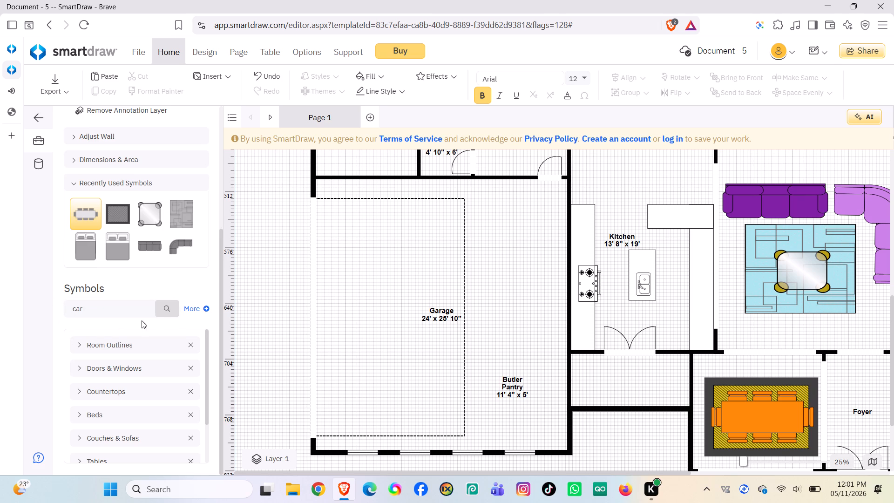
left_click(162, 311)
left_click(162, 311)
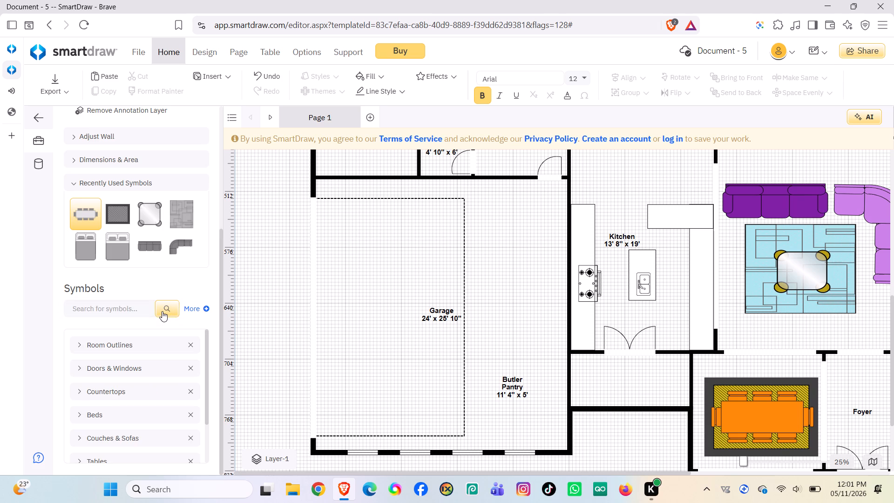
left_click(106, 312)
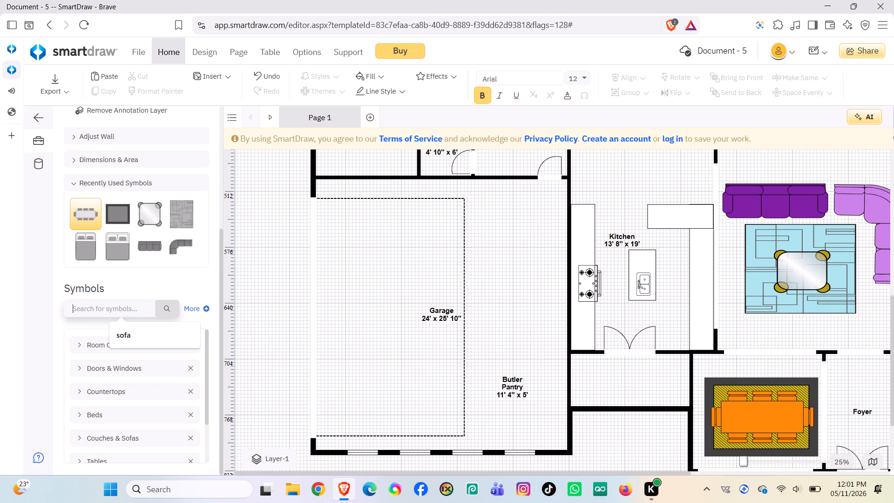
type("car")
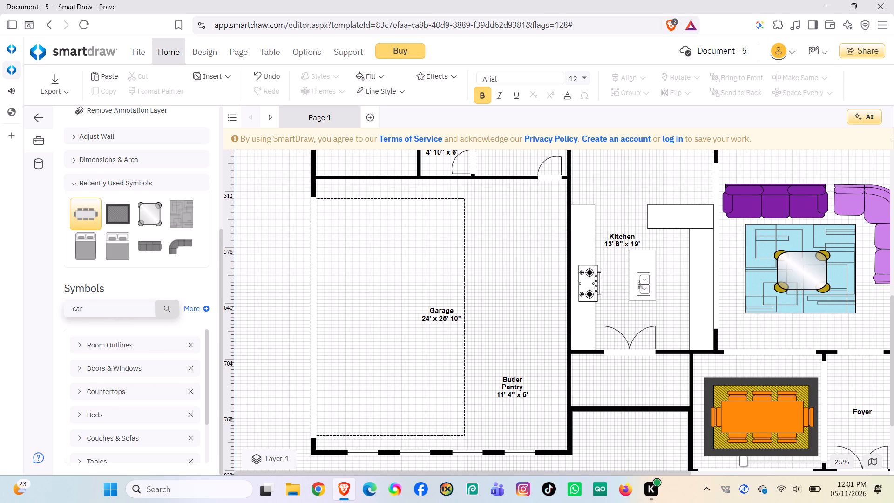
key("Return")
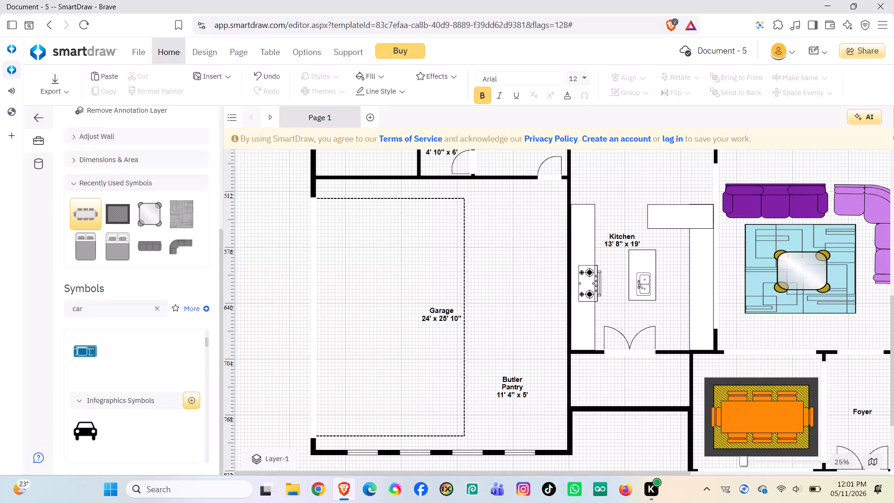
Place the SUV symbol from the Cars collection in the Garage, at about 124.0 left and 573.6 top.
scroll(154, 386, "down", 1)
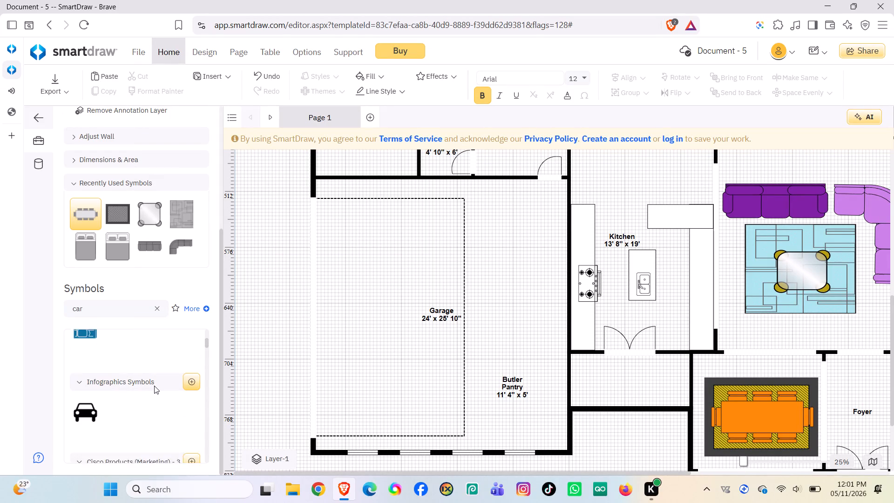
scroll(154, 386, "down", 2)
scroll(154, 386, "up", 1)
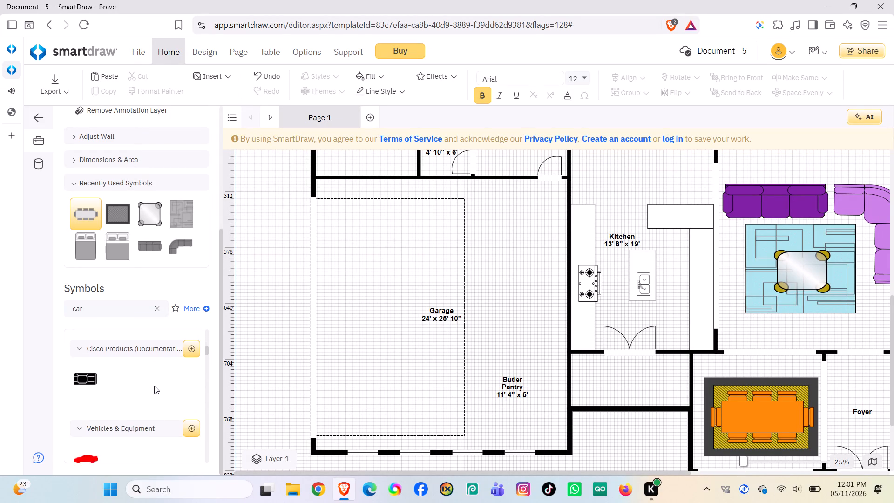
scroll(154, 386, "up", 1)
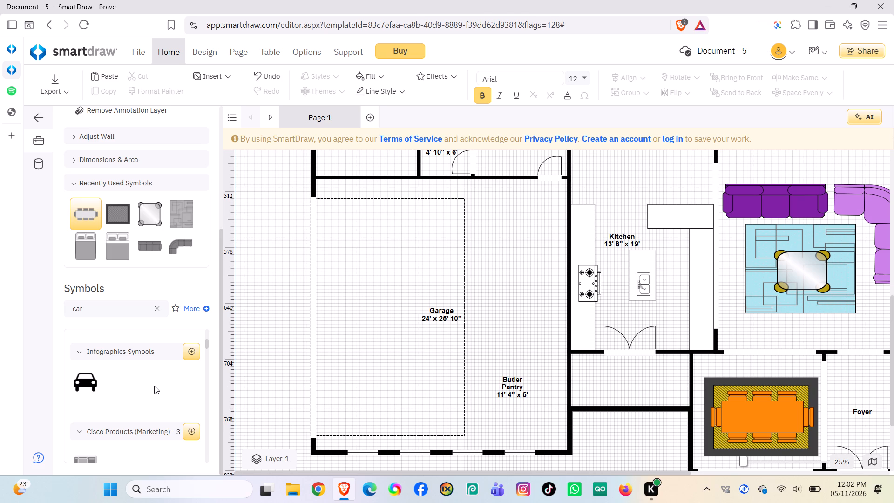
scroll(154, 386, "down", 3)
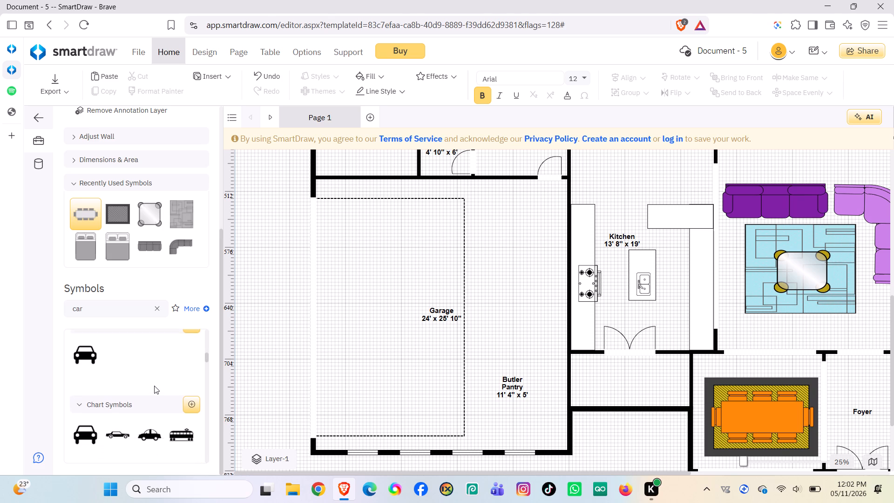
scroll(154, 386, "down", 3)
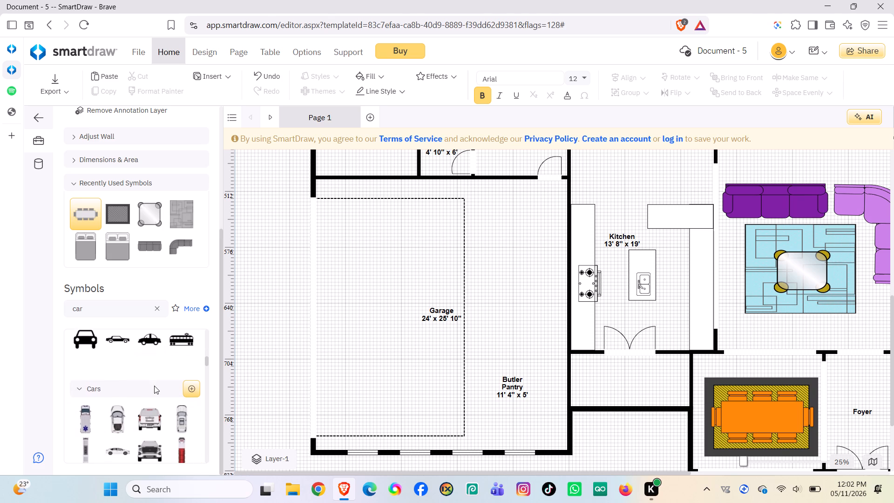
scroll(154, 386, "down", 1)
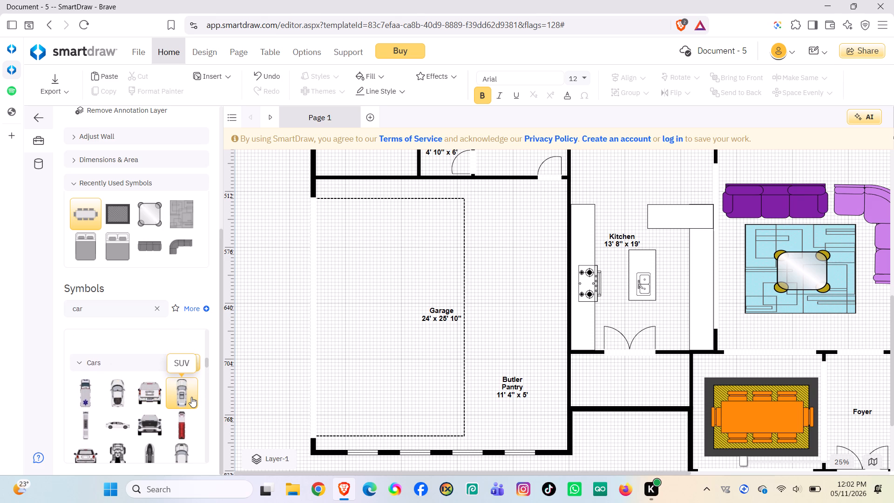
left_click_drag(184, 396, 262, 387)
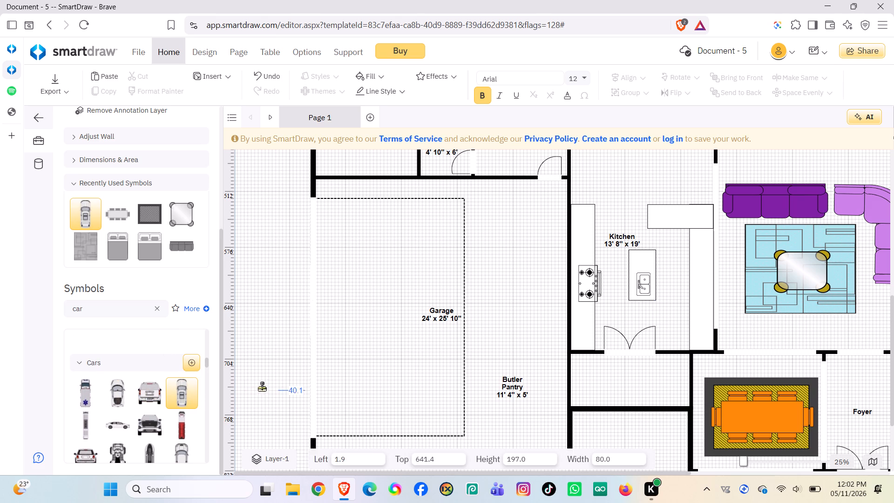
left_click_drag(262, 387, 377, 331)
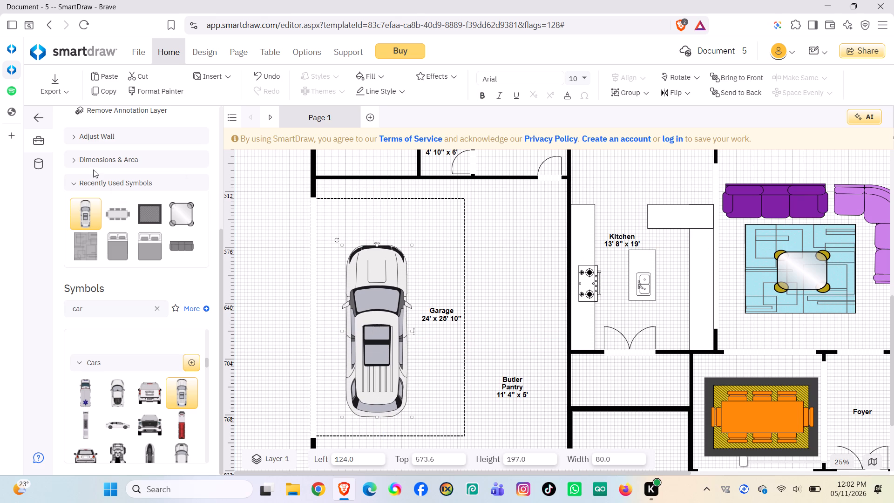
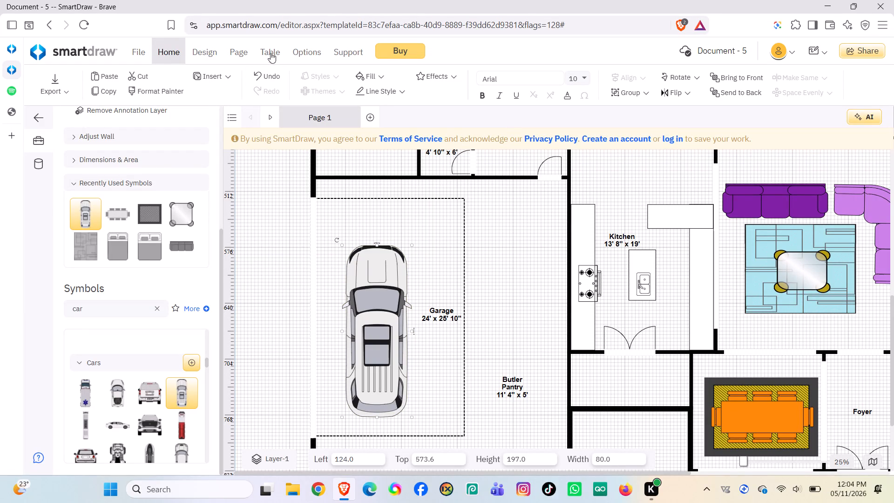
Fill the SUV in the Garage with the dark red from the recent fills.
left_click(370, 76)
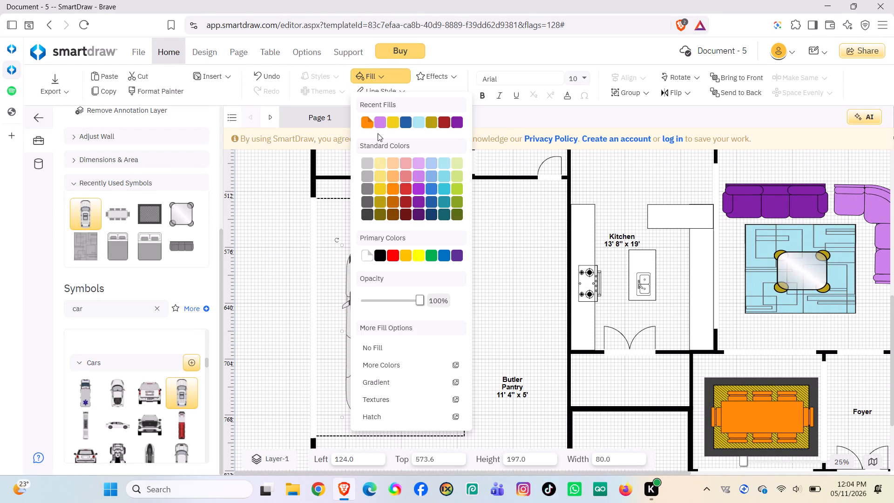
left_click(441, 123)
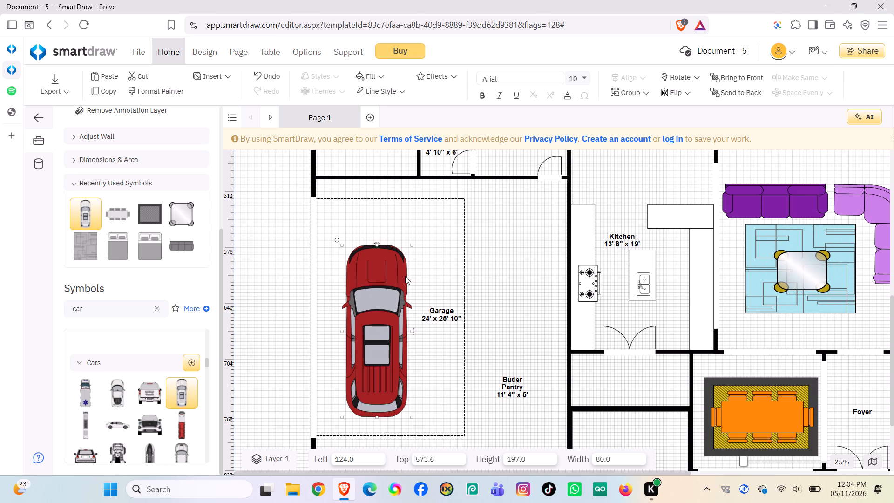
Reposition the red SUV within the Garage to about 135.3 left and 567.2 top.
left_click_drag(375, 319, 391, 314)
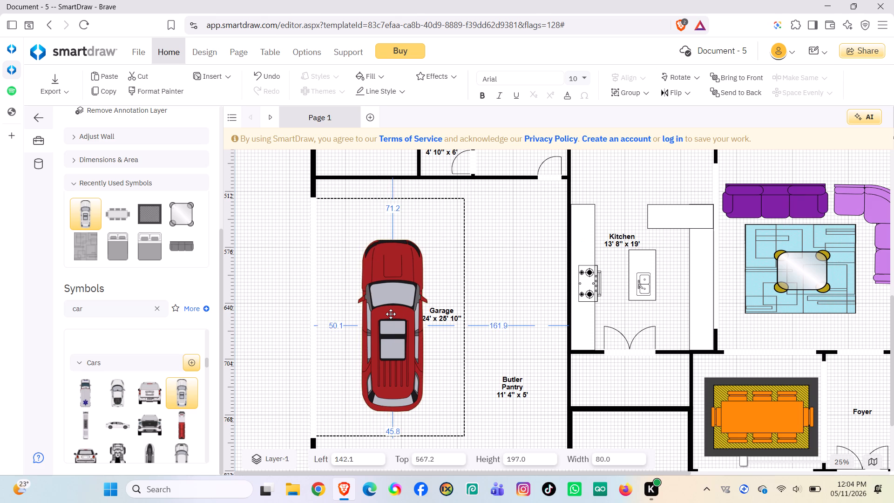
left_click_drag(391, 314, 384, 314)
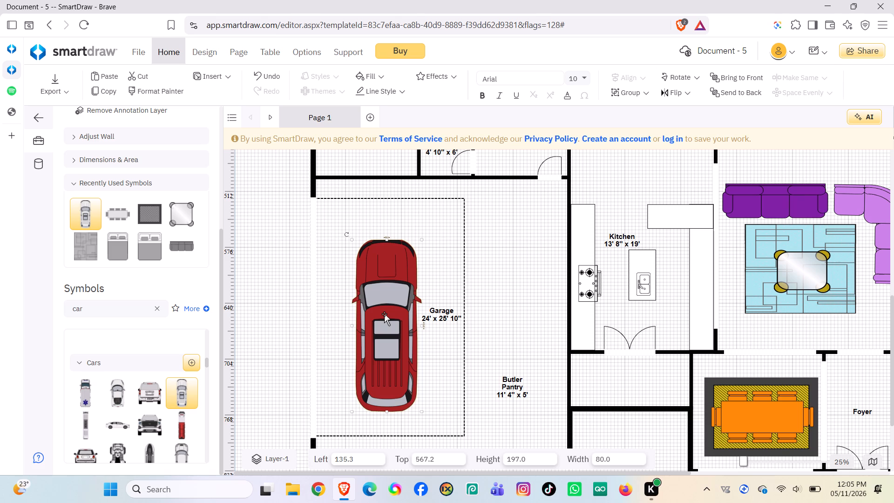
Replace the car search in the symbol library with a search for closet.
scroll(501, 304, "up", 2)
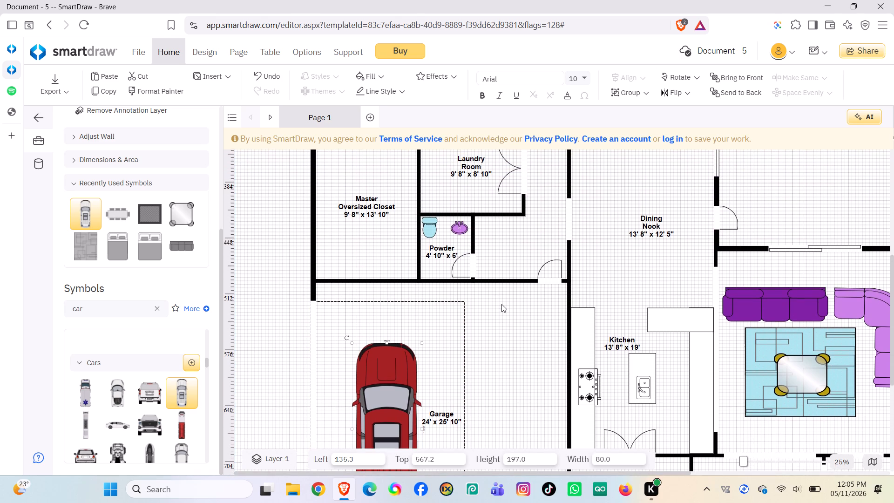
scroll(501, 304, "up", 5)
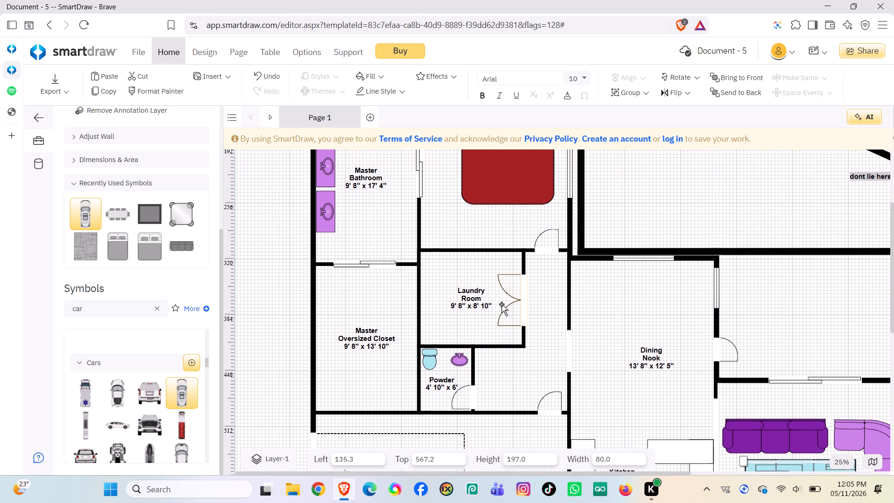
scroll(501, 304, "up", 1)
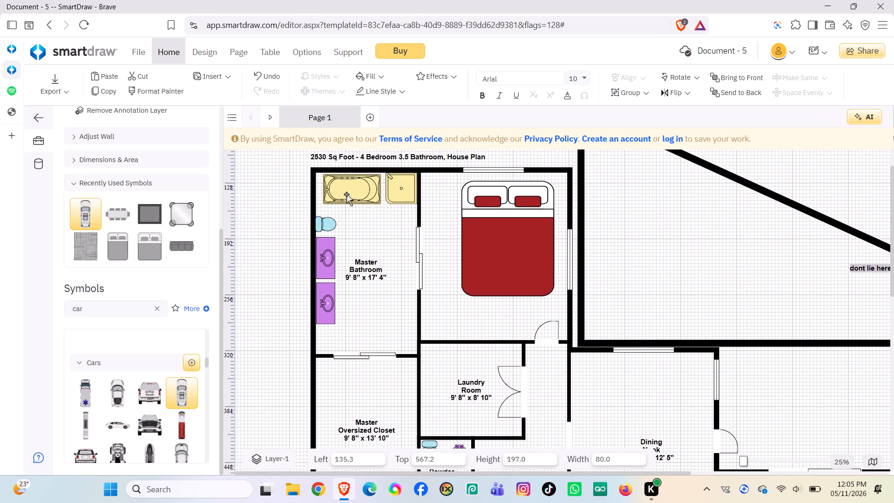
scroll(379, 279, "down", 1)
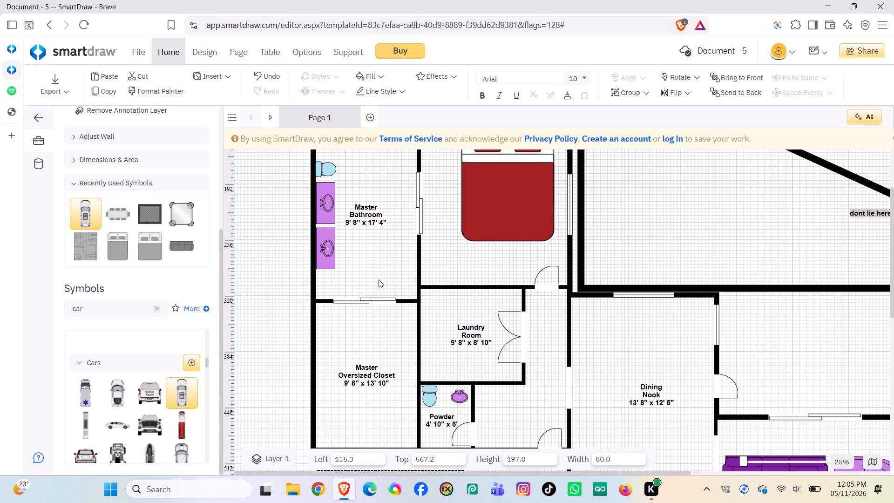
left_click(108, 314)
key("BackSpace")
key("BackSpace")
key("BackSpace")
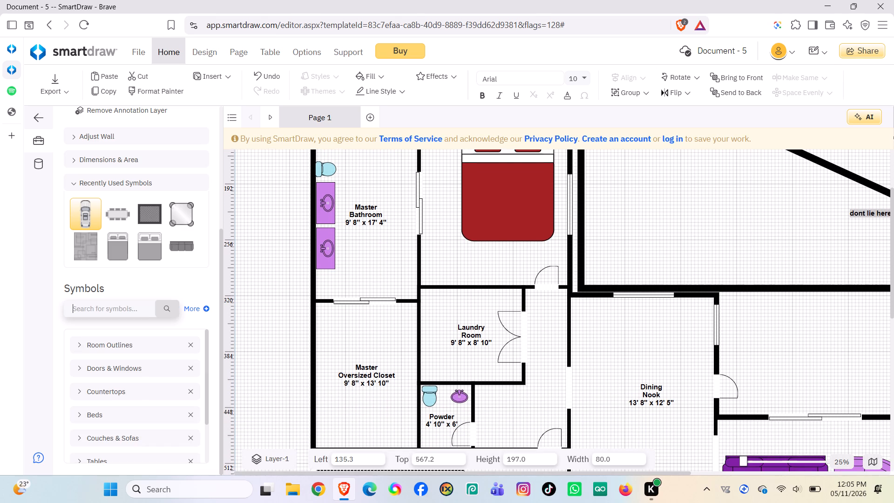
key("BackSpace")
type("close")
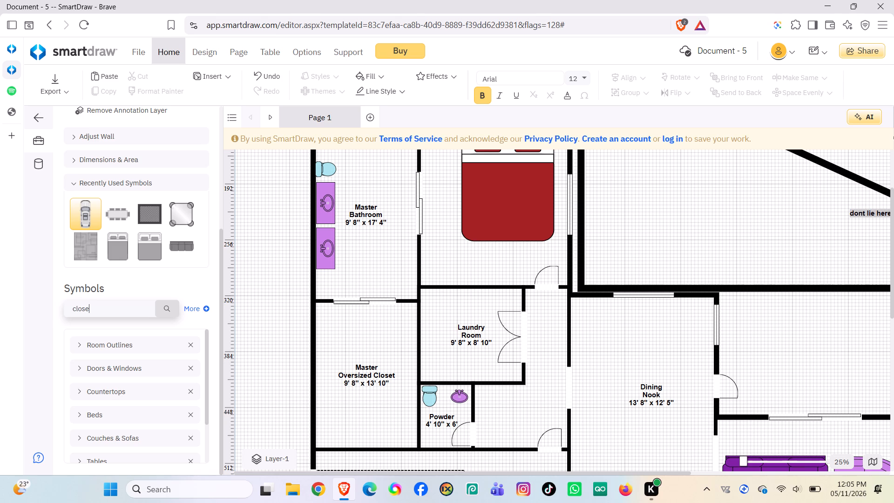
type("t")
key("space")
key("Return")
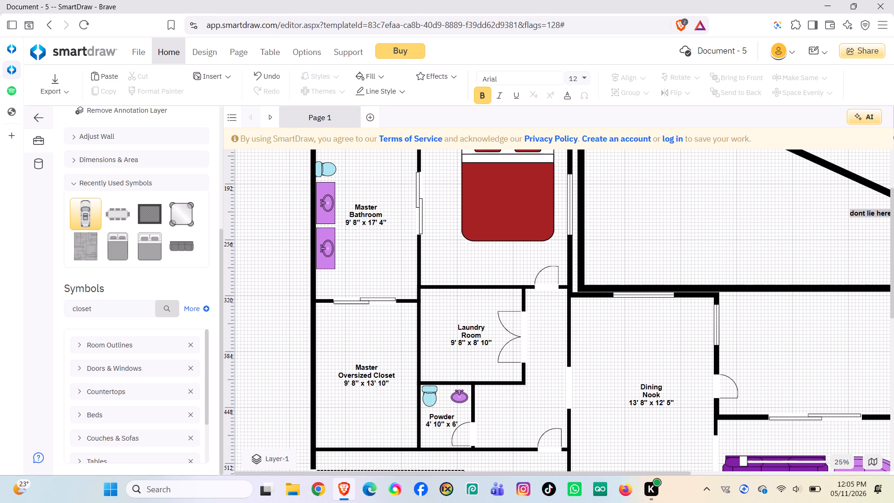
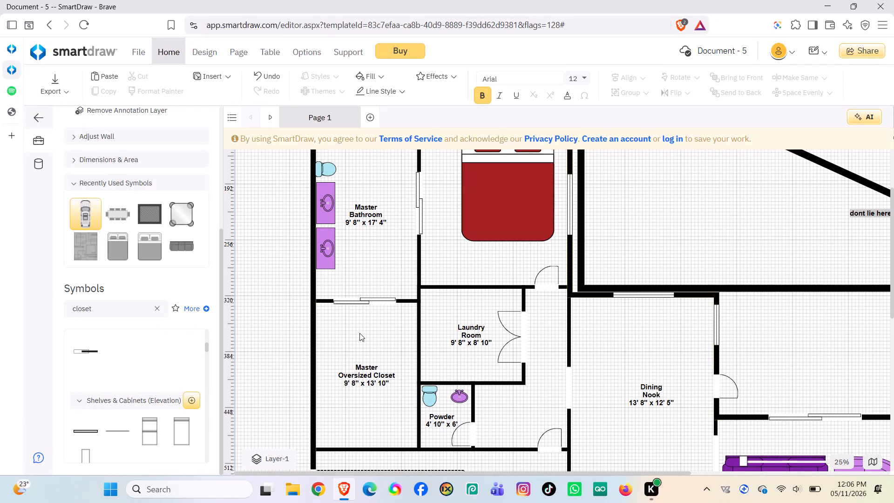
Browse the closet search results for a storage unit suited to the Master Oversized Closet.
scroll(422, 333, "down", 2)
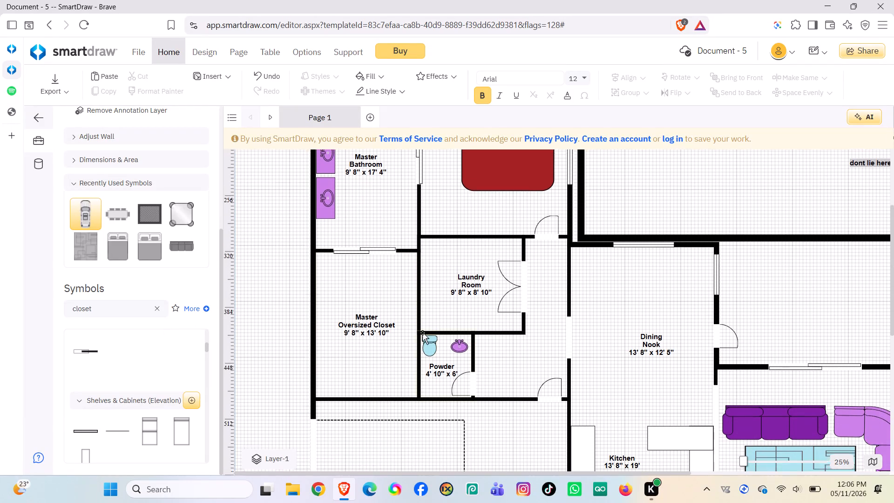
scroll(422, 333, "down", 1)
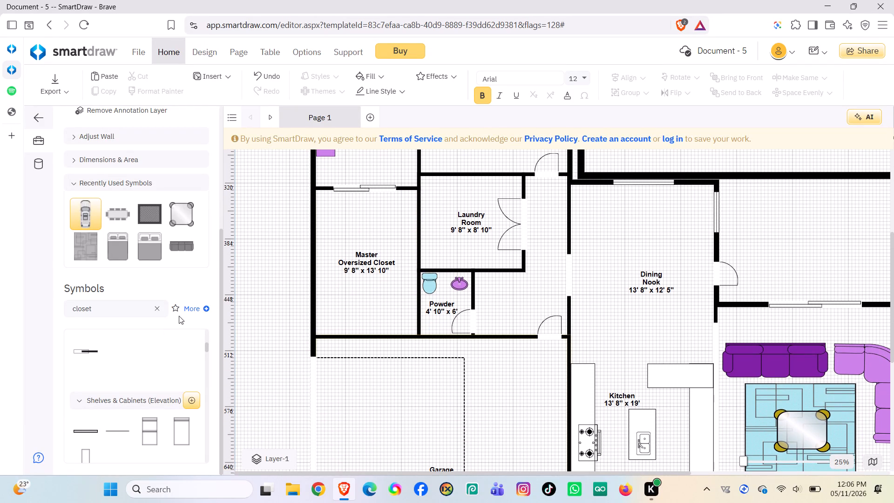
scroll(109, 361, "down", 1)
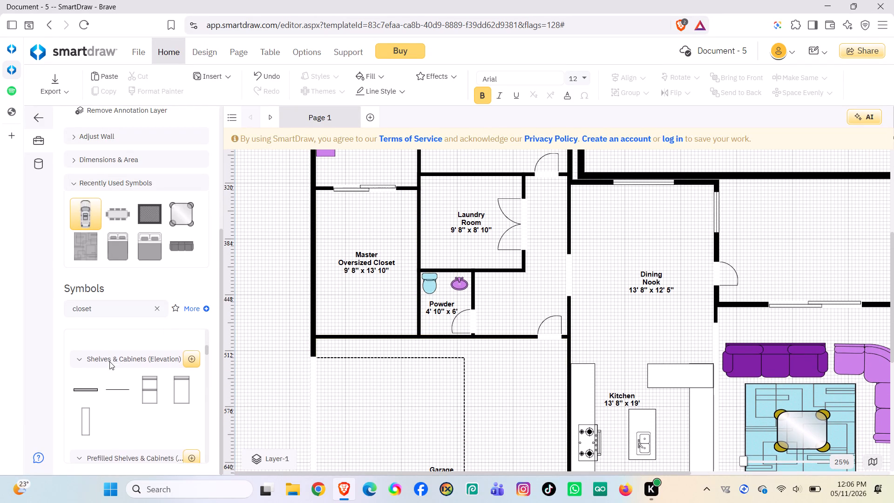
scroll(109, 361, "down", 2)
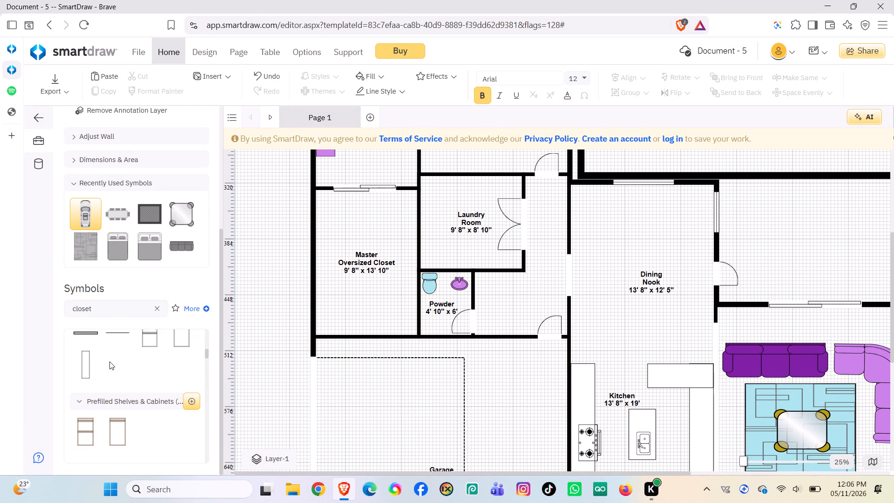
scroll(109, 361, "down", 1)
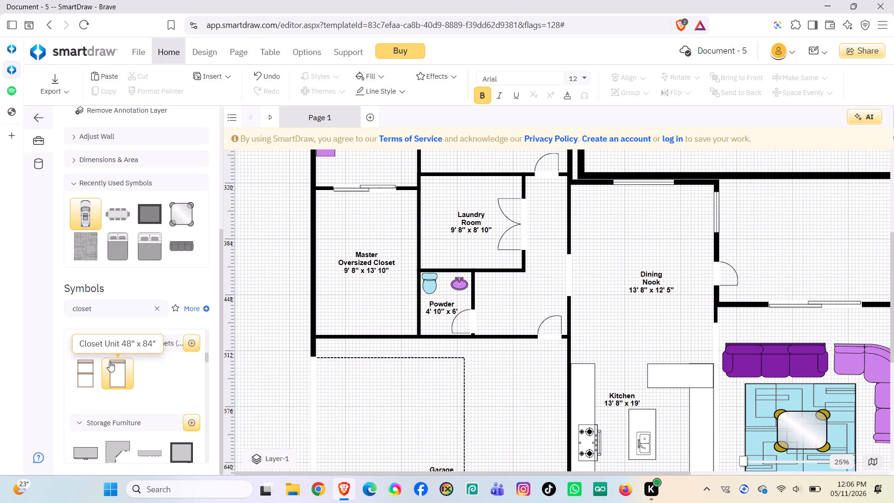
scroll(109, 361, "down", 2)
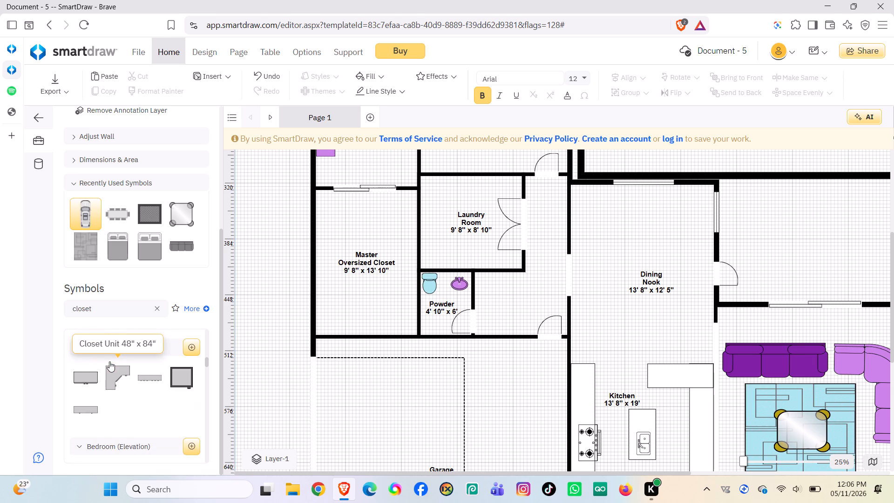
scroll(109, 361, "down", 2)
scroll(109, 361, "up", 1)
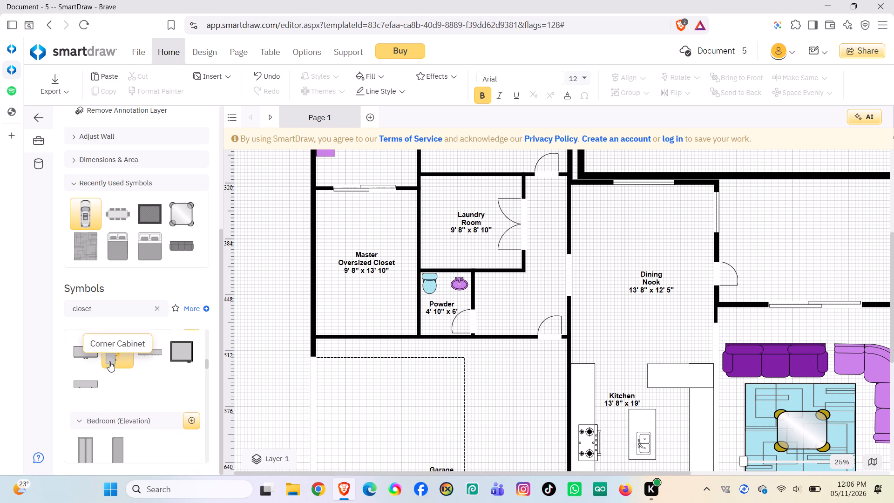
scroll(109, 361, "up", 1)
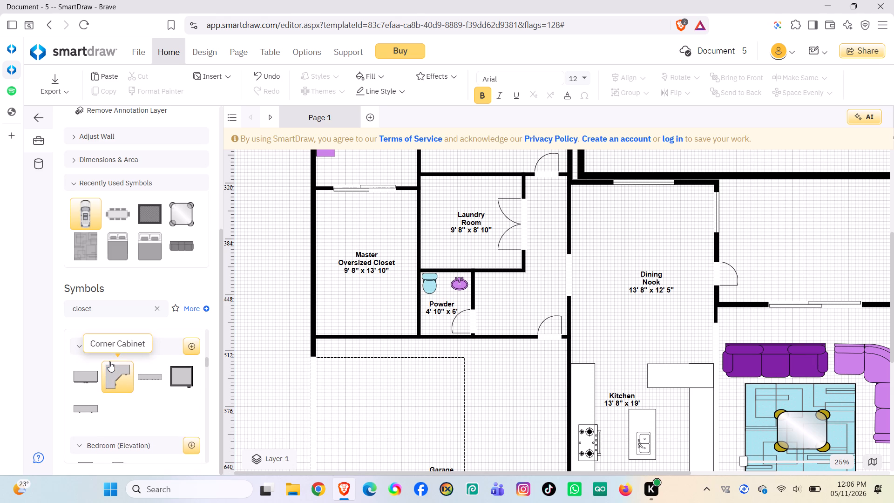
scroll(109, 361, "up", 2)
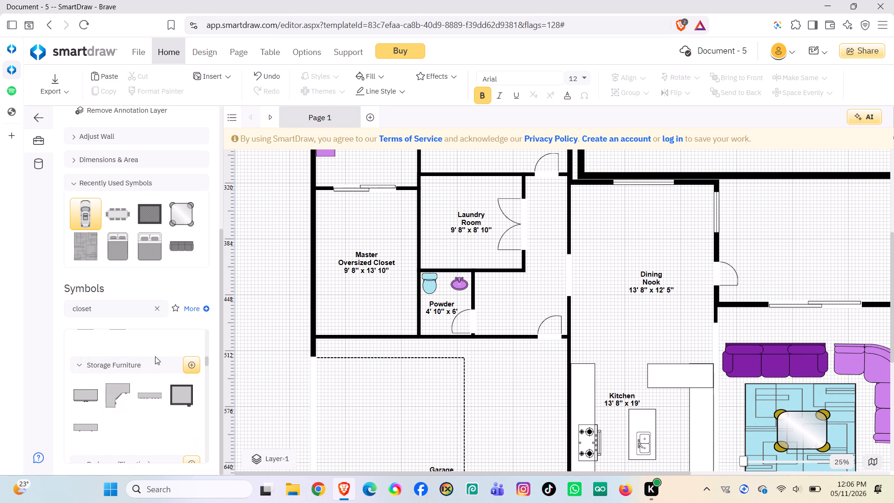
Examine the Master Oversized Closet and its neighbouring rooms on the plan for furniture space.
scroll(406, 240, "up", 1)
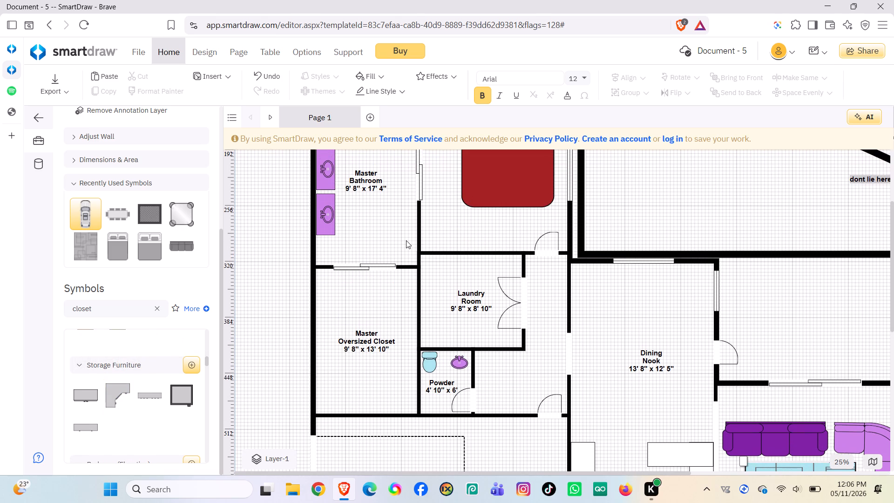
scroll(406, 240, "down", 1)
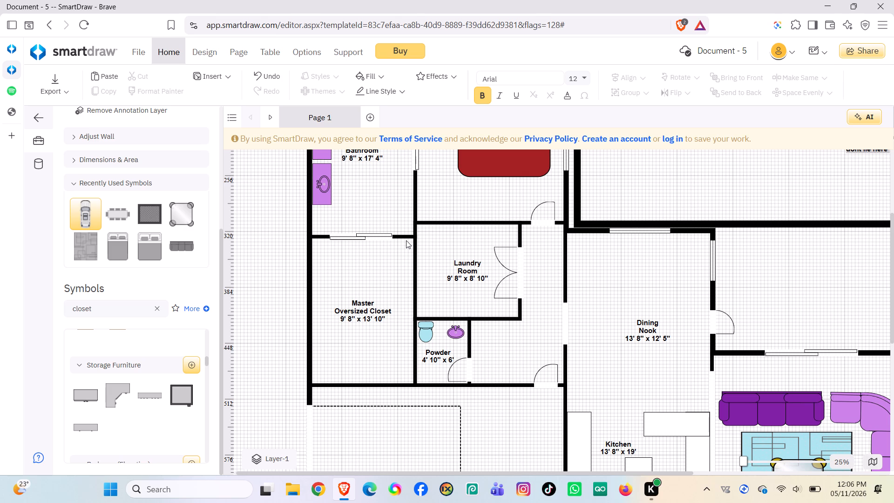
scroll(406, 240, "up", 1)
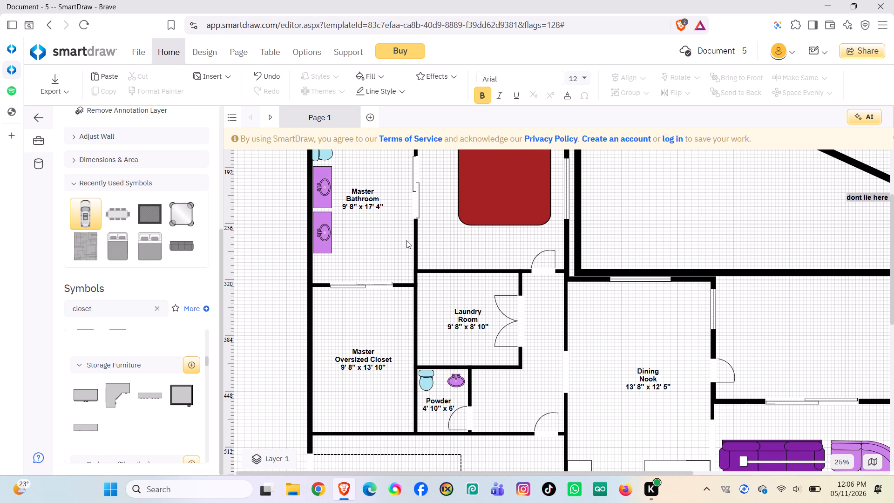
scroll(406, 240, "down", 2)
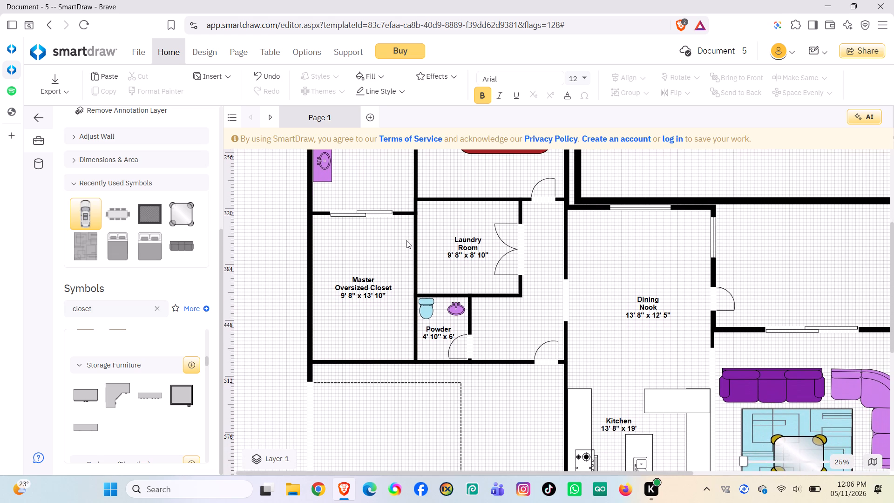
scroll(406, 240, "down", 1)
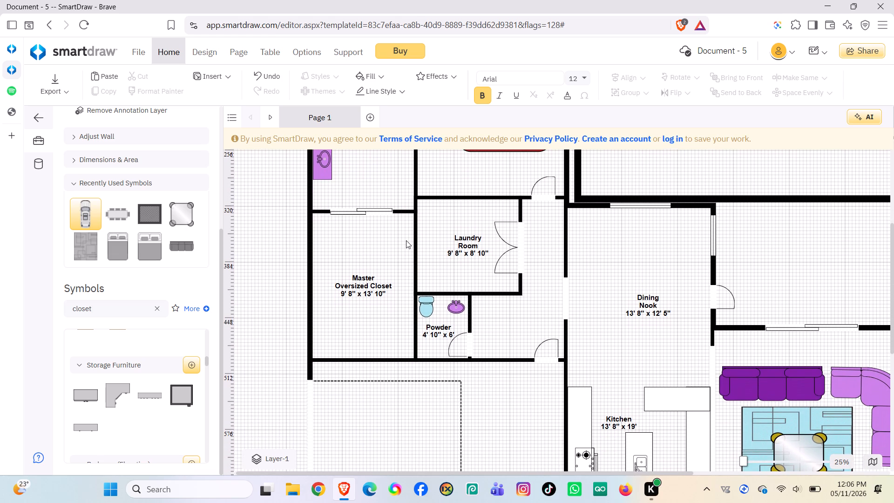
scroll(406, 240, "down", 1)
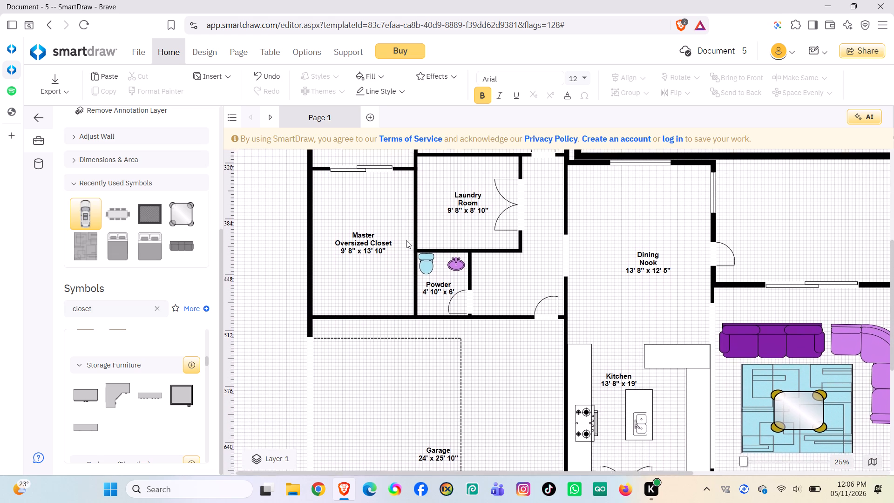
scroll(406, 240, "down", 2)
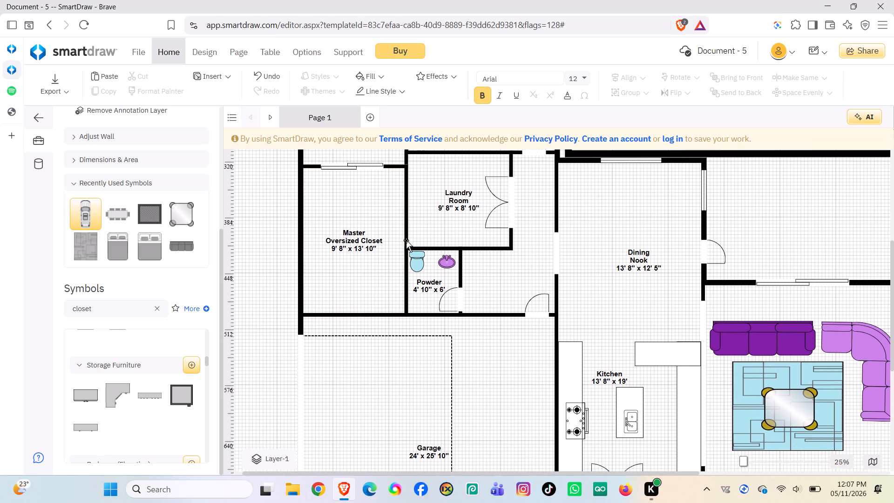
scroll(406, 240, "down", 1)
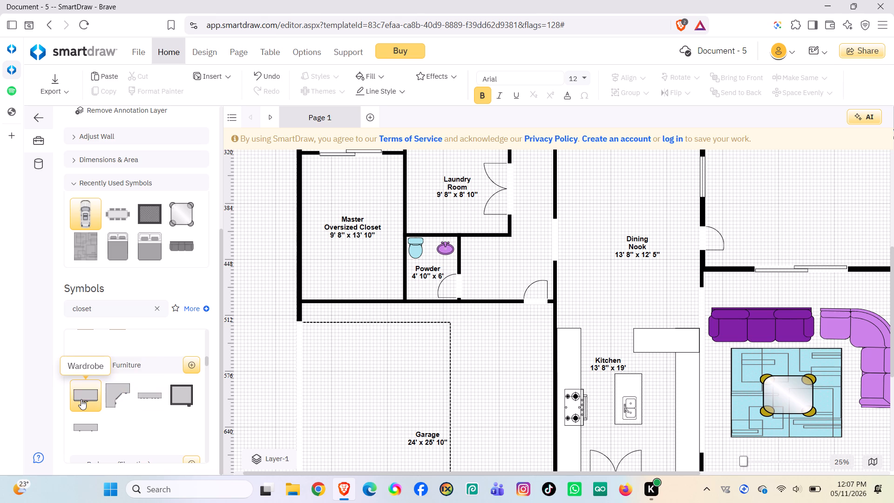
Review the remaining closet search results and compare them with the Storage Furniture symbols.
scroll(122, 406, "down", 1)
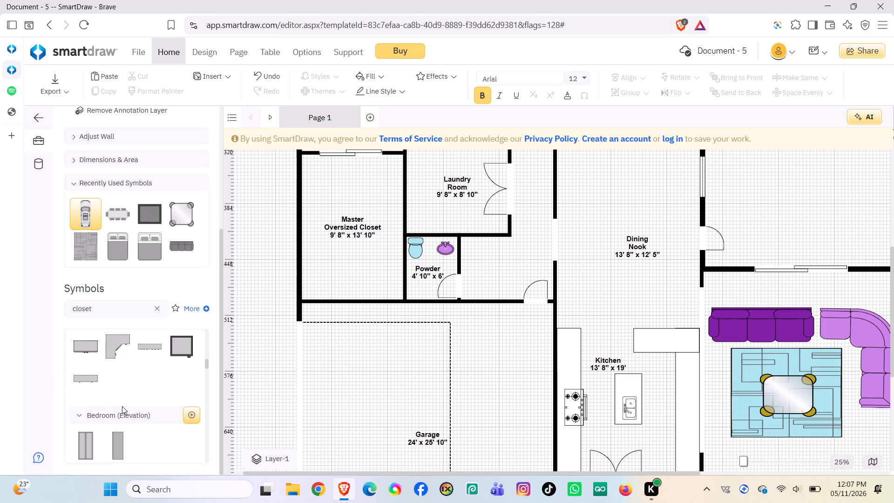
scroll(122, 406, "down", 2)
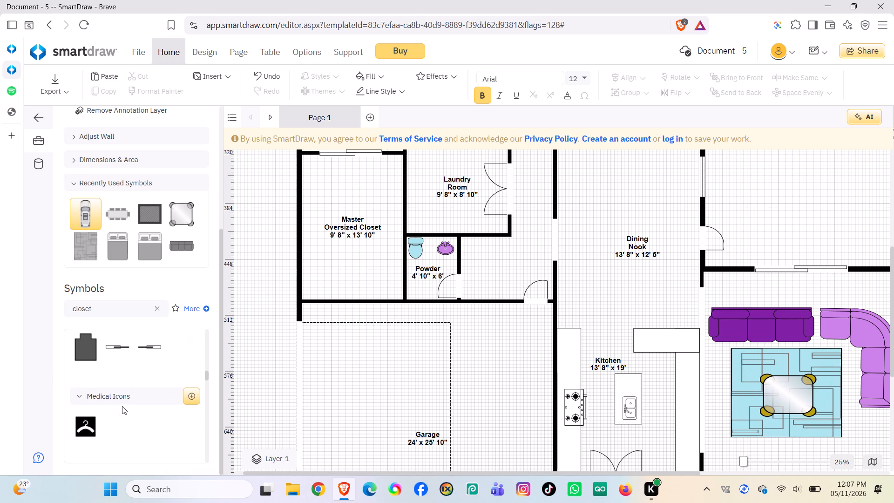
scroll(122, 406, "down", 2)
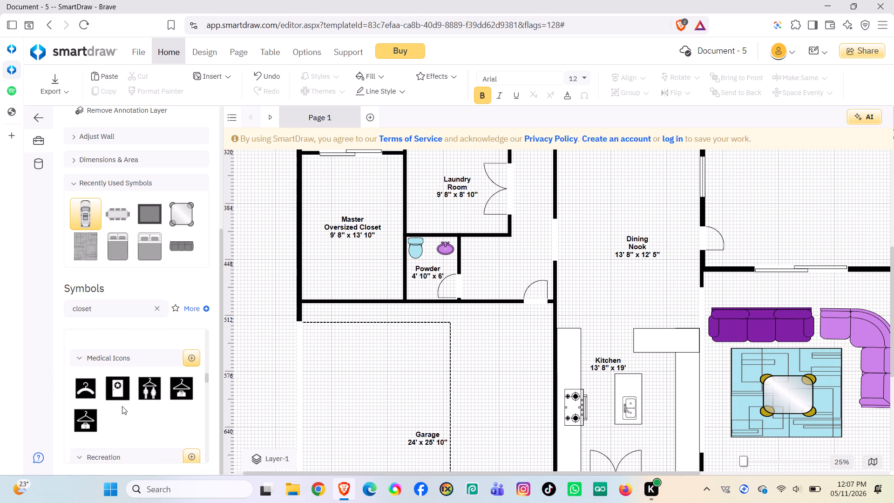
scroll(122, 406, "down", 2)
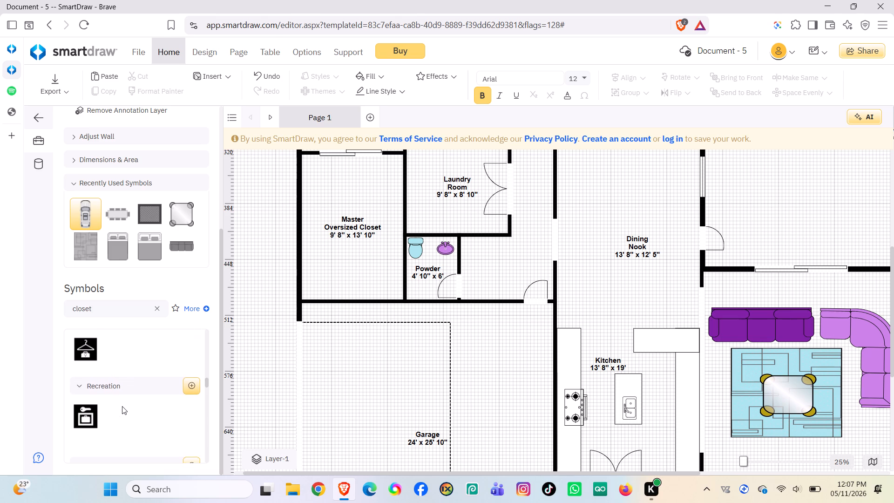
scroll(122, 406, "down", 3)
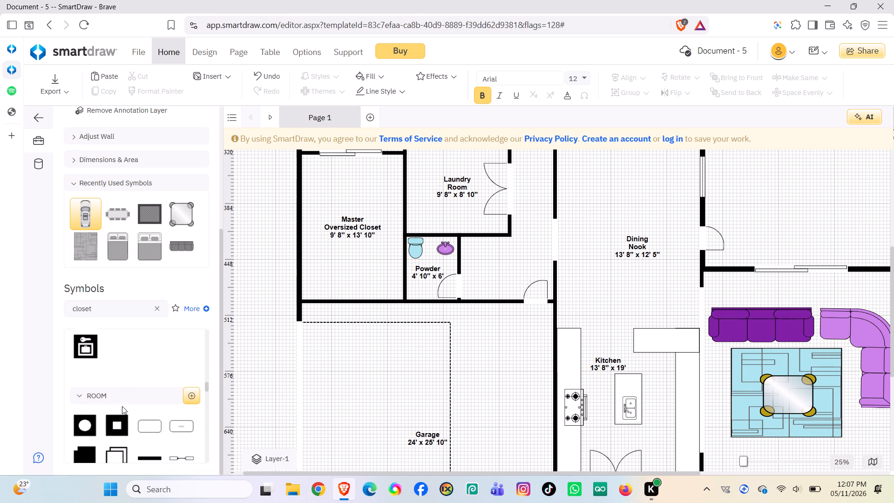
scroll(122, 406, "down", 1)
scroll(122, 406, "up", 2)
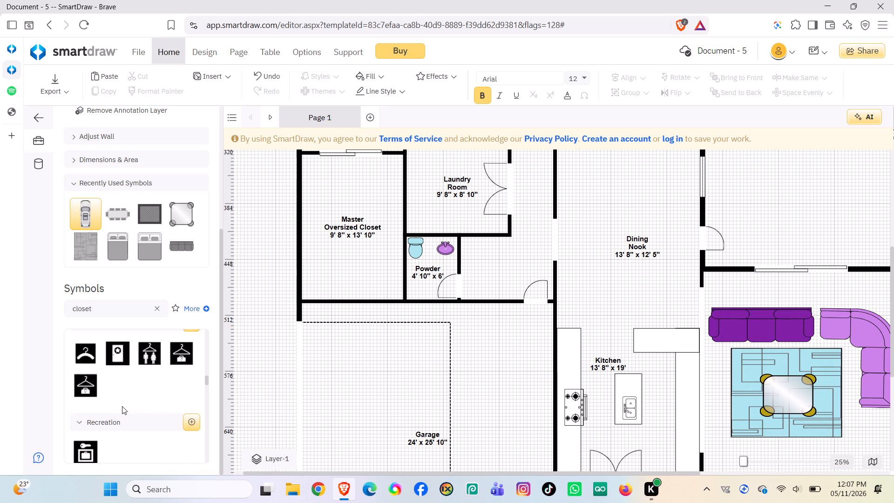
scroll(122, 406, "up", 8)
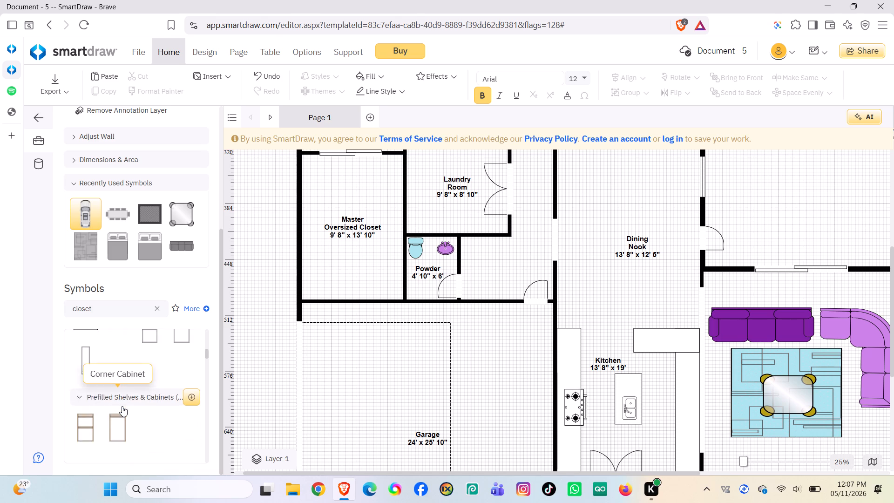
scroll(122, 406, "down", 1)
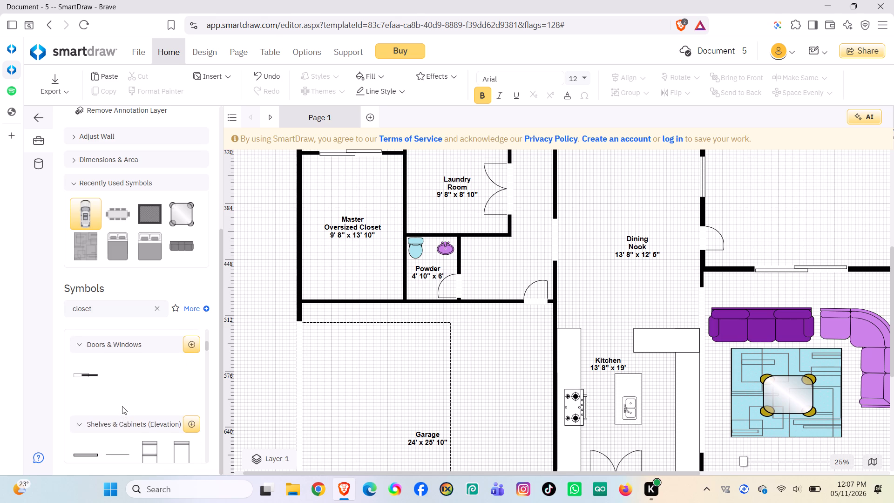
scroll(122, 406, "down", 1)
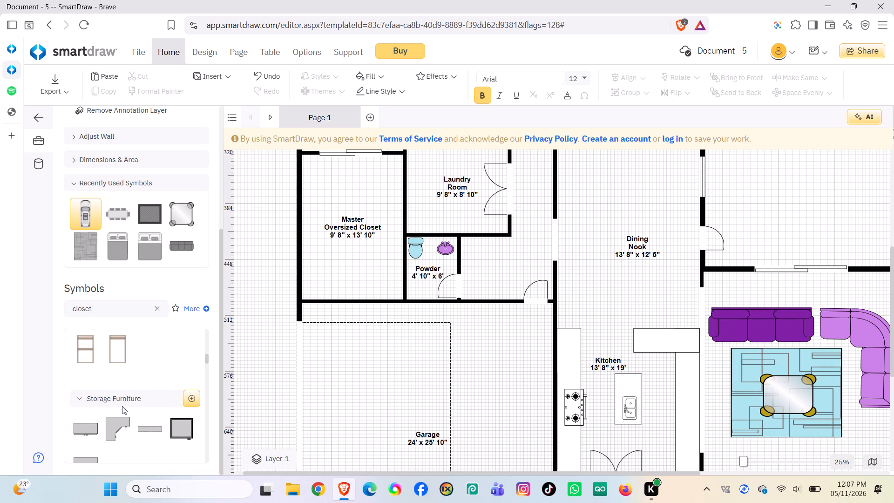
Place a Corner Cabinet from Storage Furniture in the Master Oversized Closet at about 121.8 left and 433.4 top.
left_click_drag(114, 427, 171, 396)
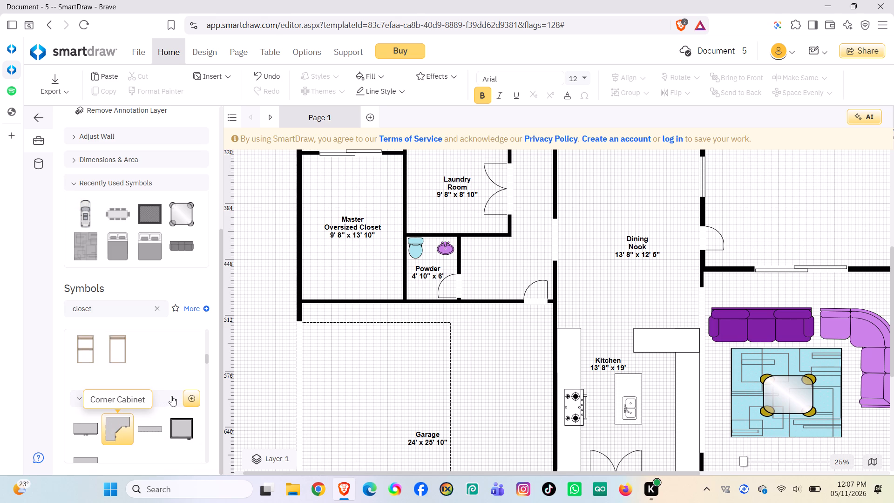
left_click_drag(171, 396, 339, 268)
left_click_drag(339, 268, 120, 431)
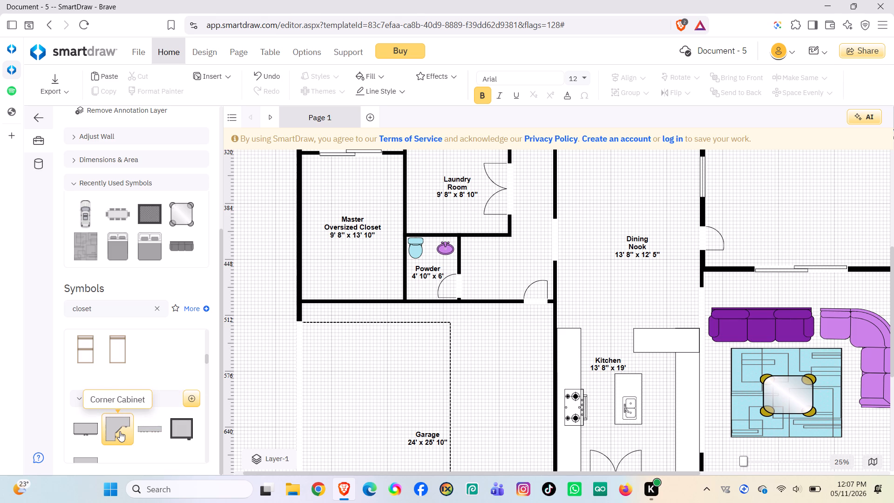
left_click(120, 431)
left_click_drag(120, 431, 278, 338)
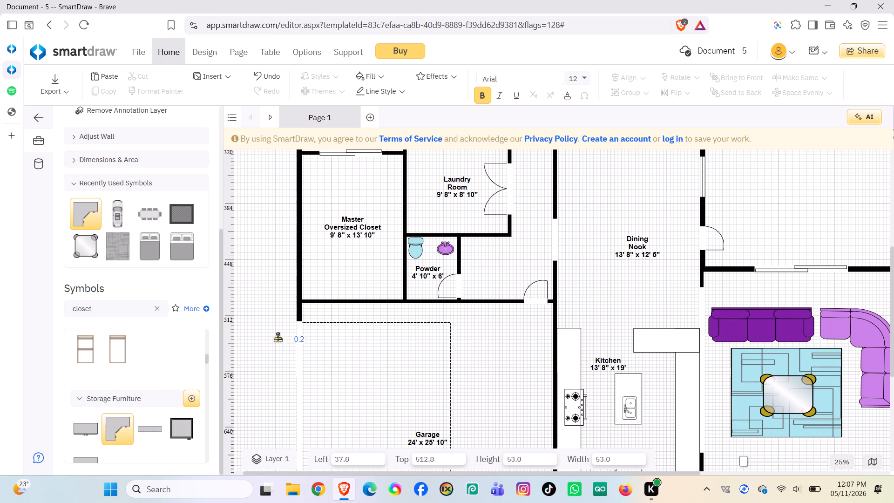
left_click_drag(278, 338, 326, 262)
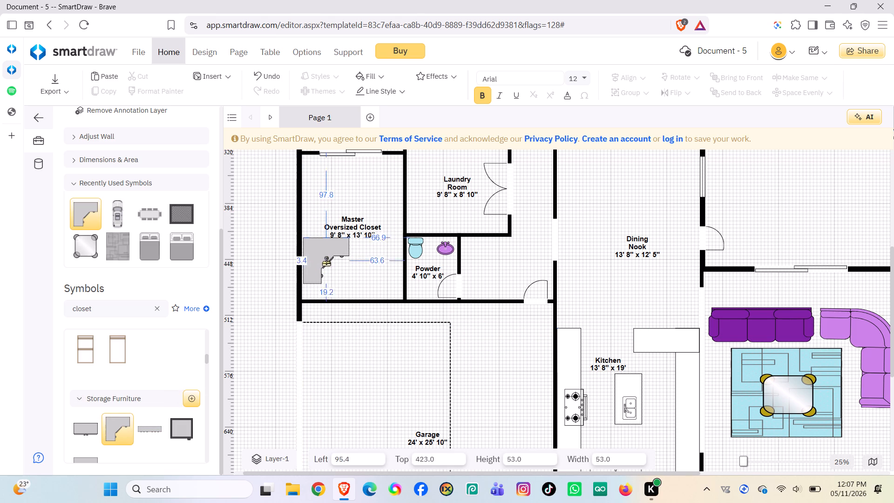
left_click_drag(326, 262, 349, 270)
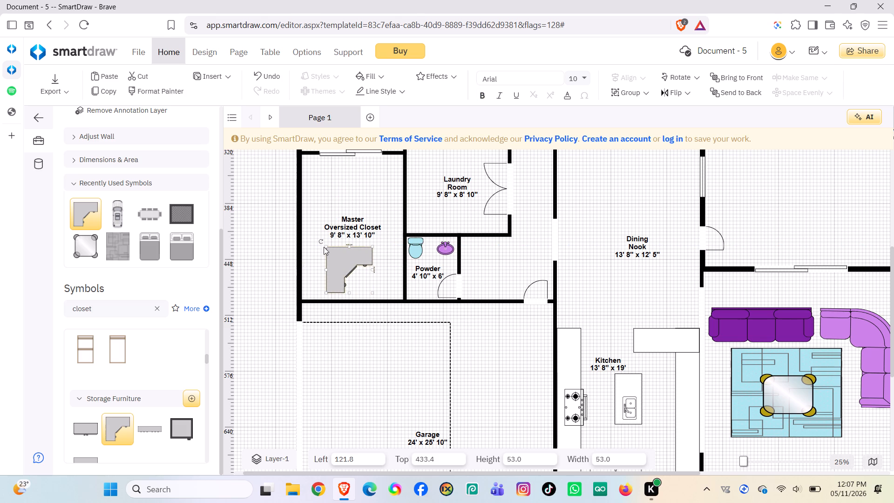
Rotate the corner cabinet a quarter turn counterclockwise and move it towards the closet's lower-left corner, about 100.0 left and 435.5 top.
left_click(321, 243)
left_click_drag(321, 243, 323, 264)
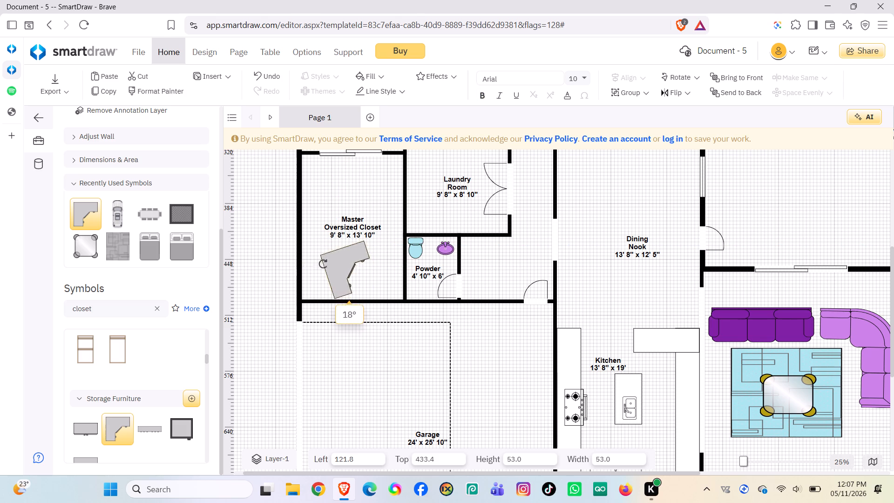
left_click_drag(323, 264, 332, 289)
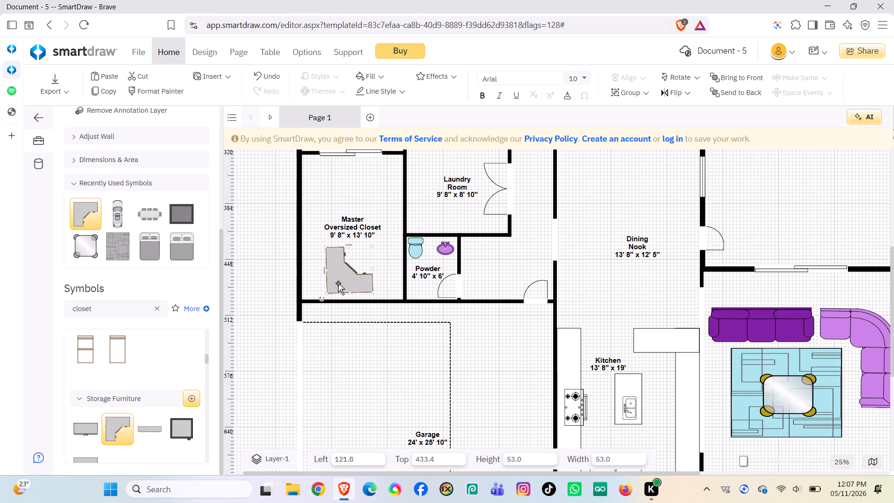
left_click_drag(338, 283, 319, 285)
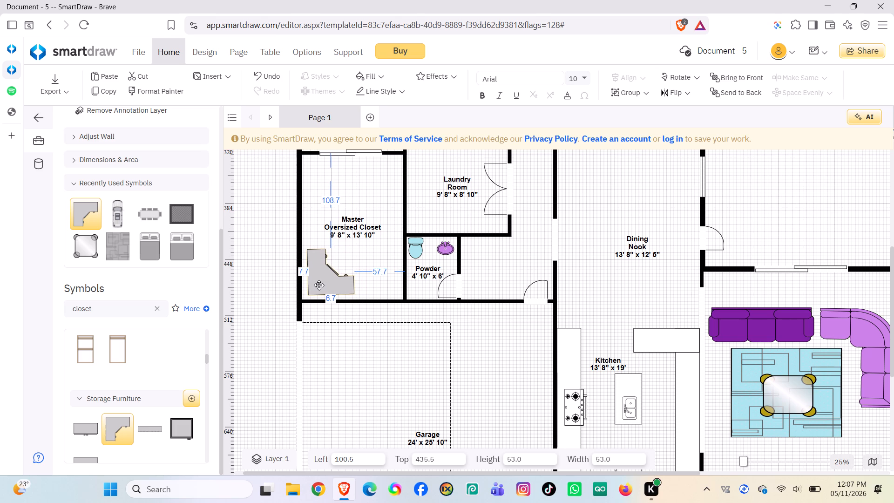
Enlarge the corner cabinet and stretch it along the closet's lower wall to about 69.9 height and 55.6 width.
left_click(354, 294)
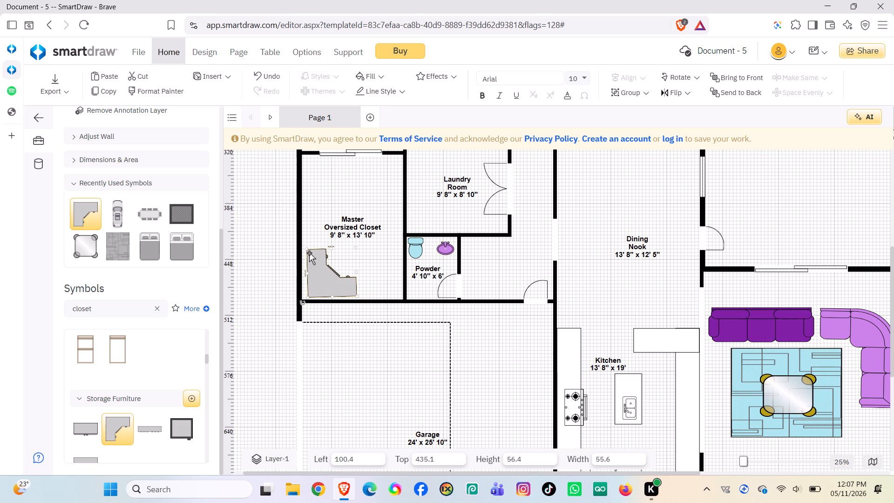
left_click(302, 301)
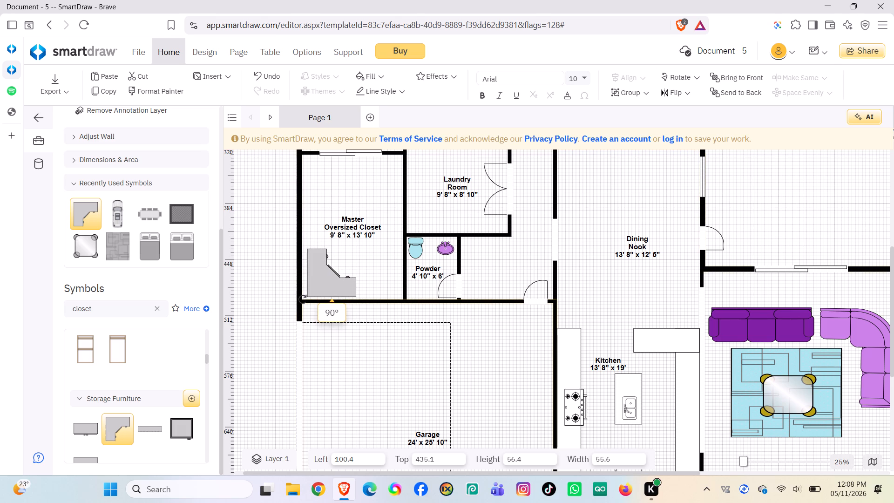
left_click(323, 255)
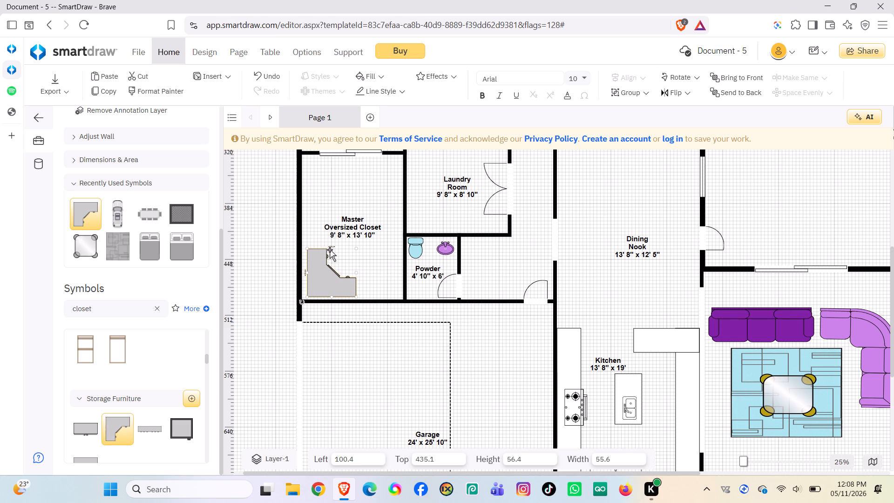
left_click(330, 250)
left_click_drag(356, 273, 387, 272)
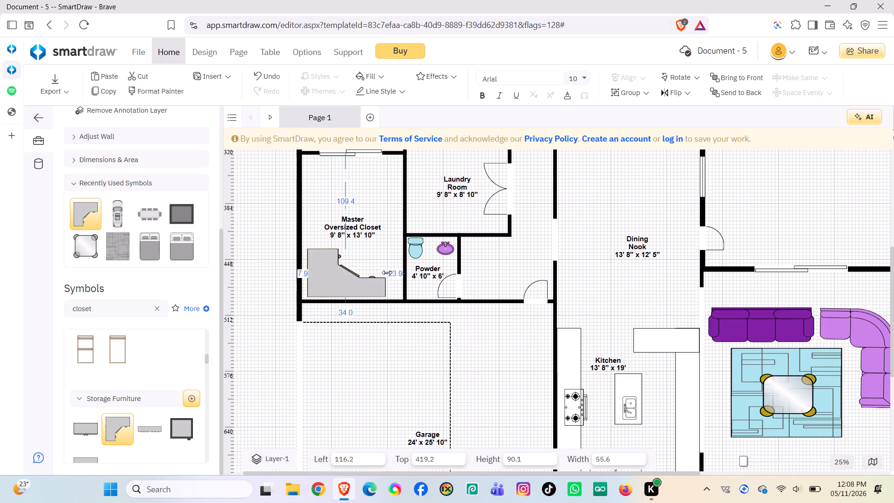
left_click_drag(387, 272, 368, 283)
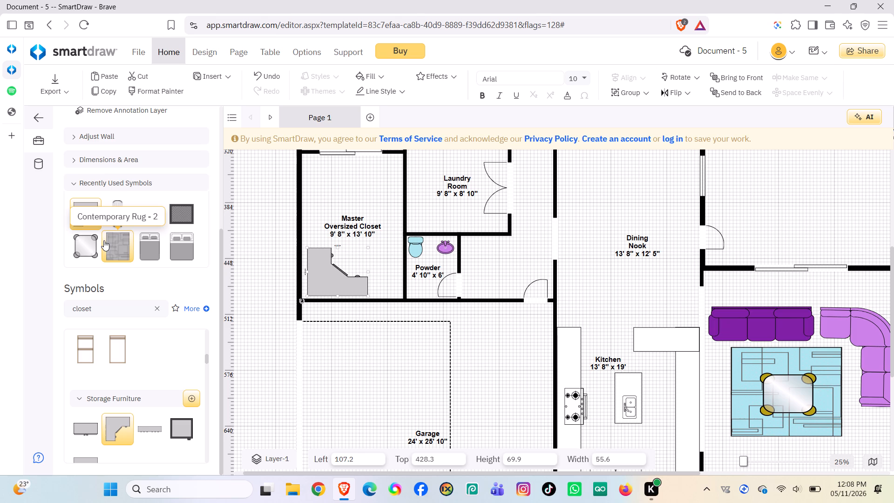
Extend the corner cabinet's upper-left corner up along the closet's left wall, to about 73.0 height and 87.2 width.
scroll(104, 240, "down", 1)
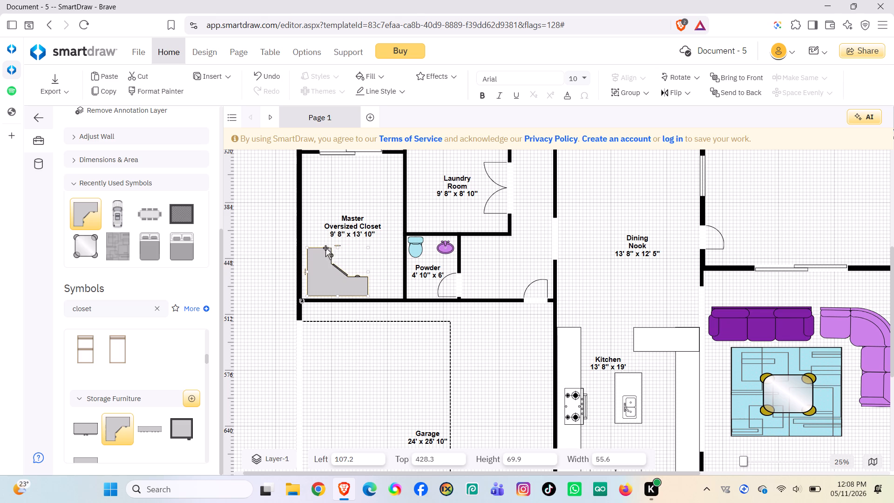
left_click_drag(308, 247, 315, 229)
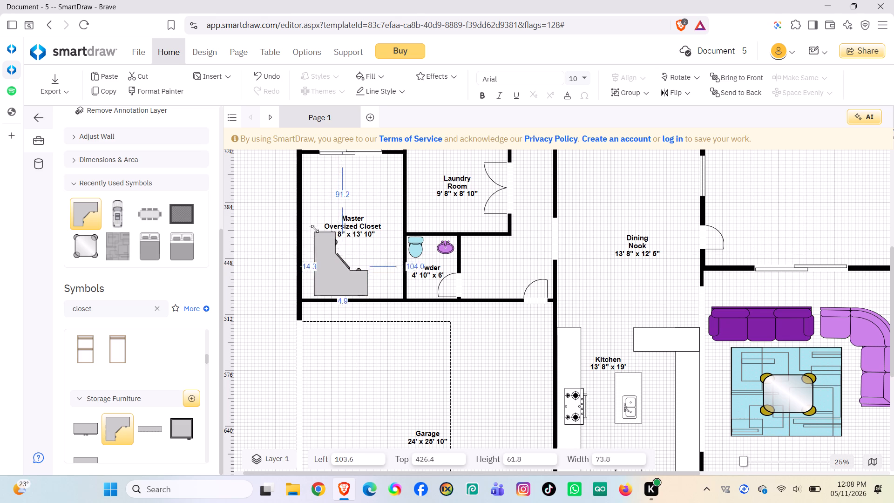
left_click_drag(315, 229, 316, 193)
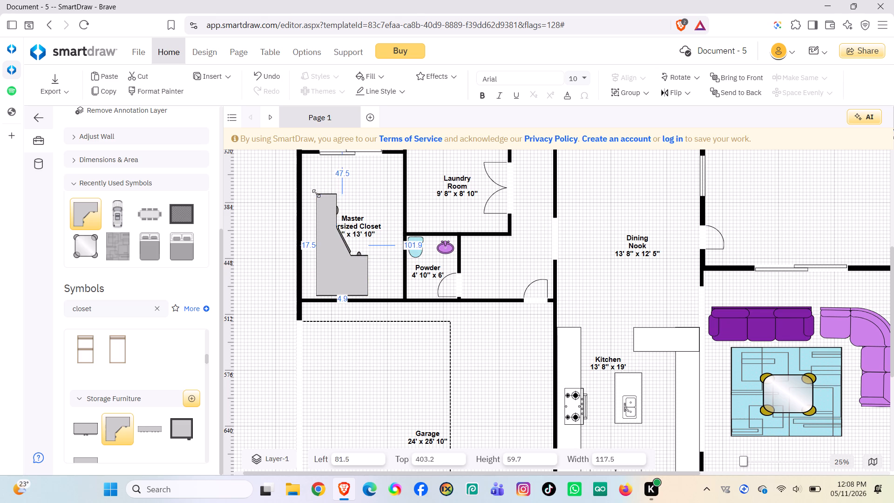
left_click_drag(316, 193, 305, 213)
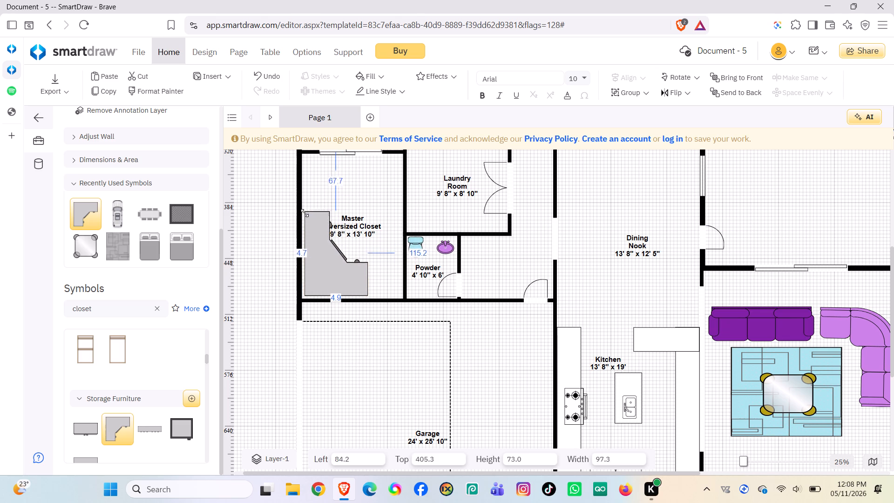
left_click_drag(305, 213, 303, 217)
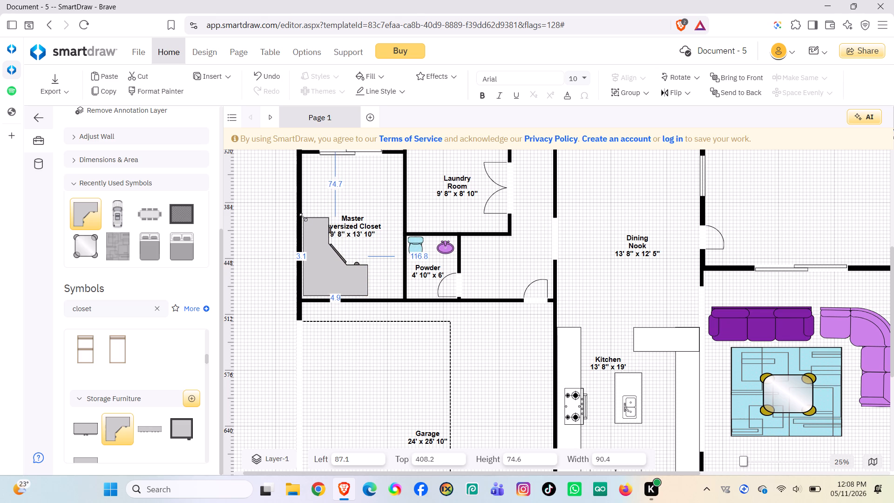
left_click_drag(303, 217, 305, 220)
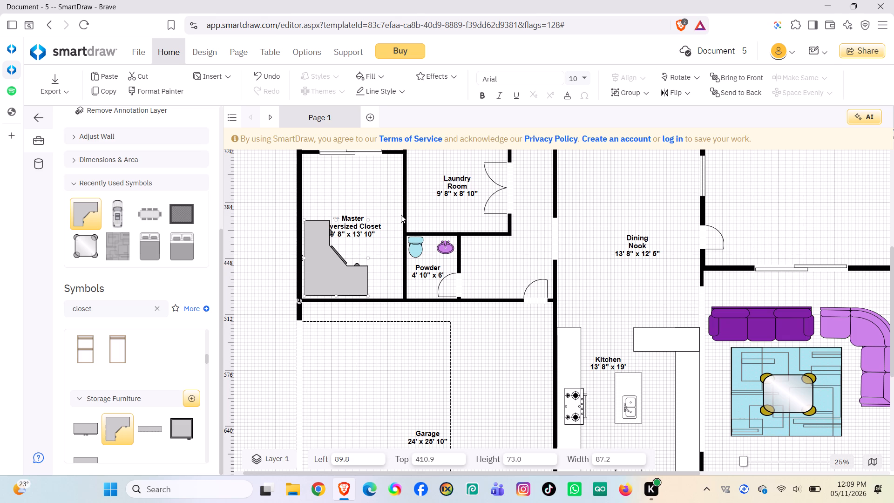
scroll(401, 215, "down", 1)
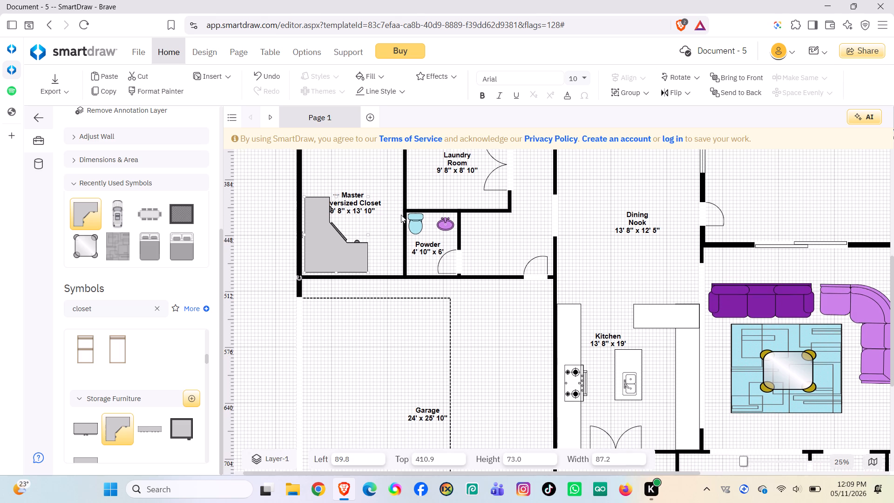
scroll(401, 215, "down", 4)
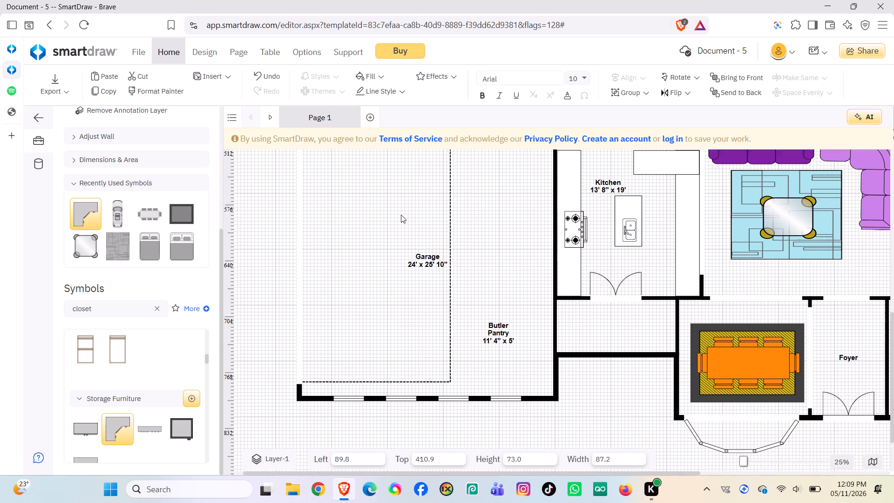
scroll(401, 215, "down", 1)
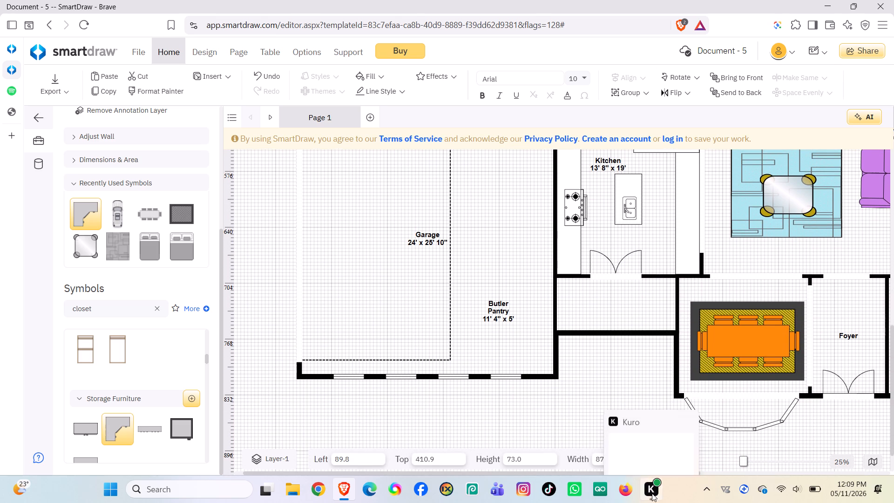